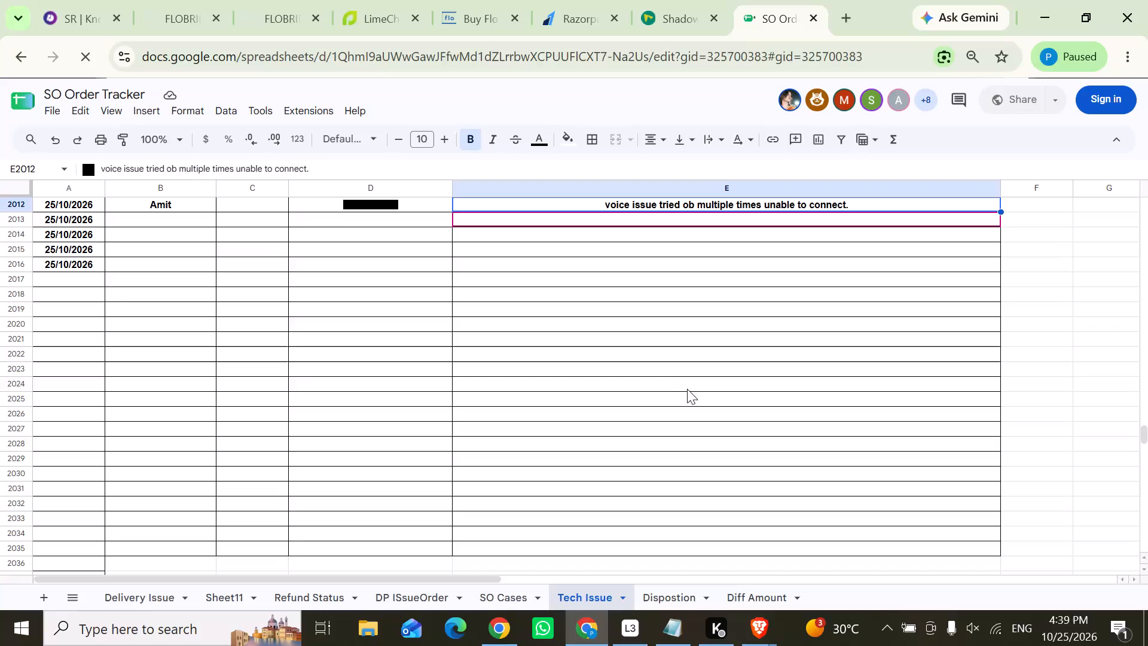
Fill row 2013 of the Tech Issue sheet with the copied contact number in column D and the agent name "prrakash" in column B.
{"action": "left_click", "coordinate": [338, 221]}
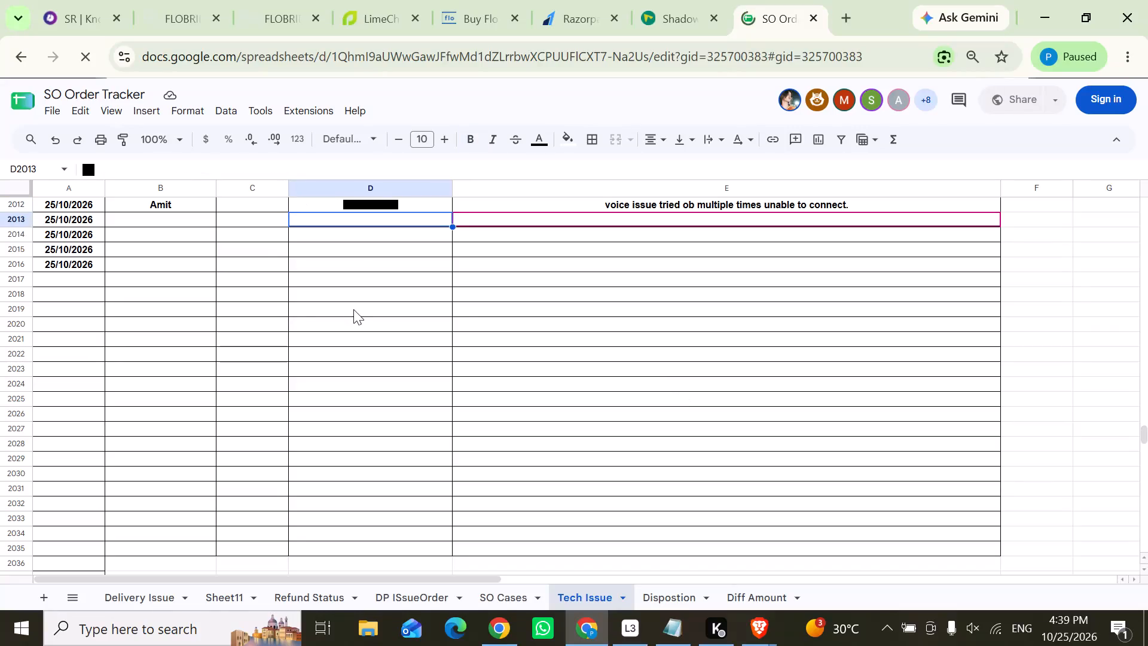
{"action": "key", "text": "ctrl+v"}
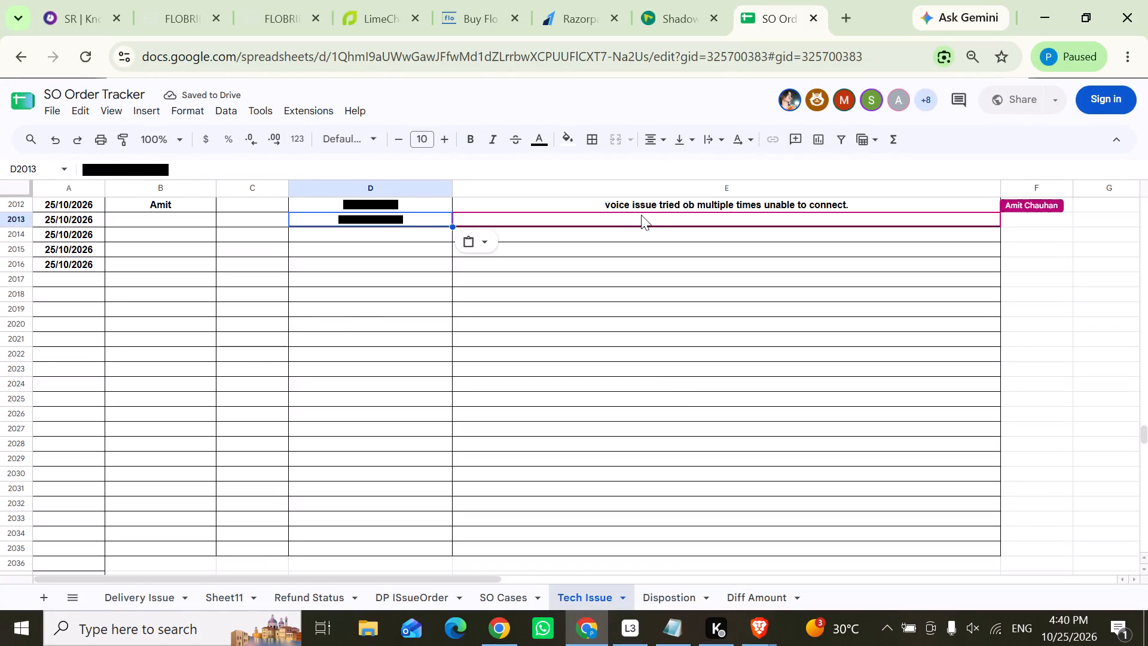
{"action": "left_click", "coordinate": [120, 221]}
{"action": "type", "text": "pr"}
{"action": "type", "text": "rakas"}
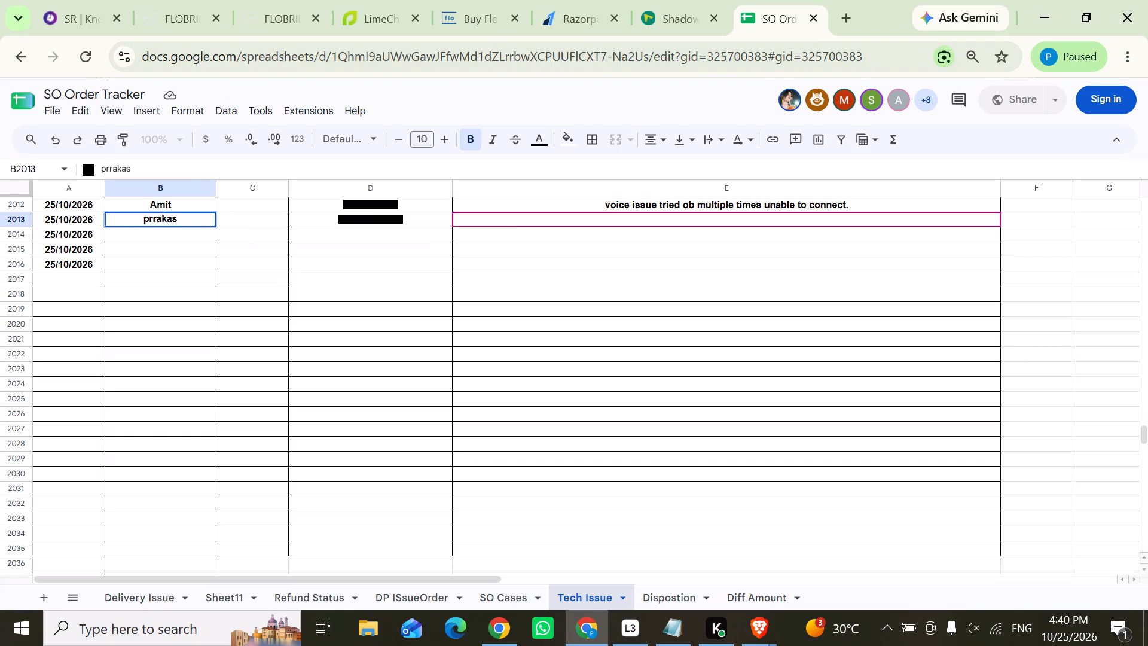
{"action": "key", "text": "h"}
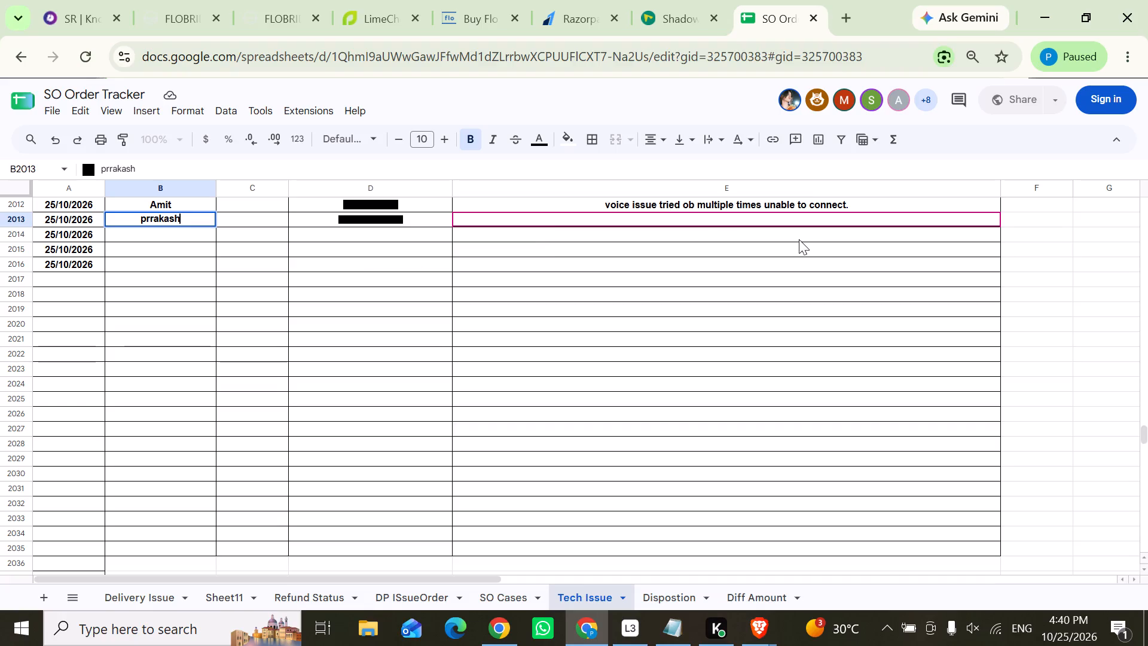
Copy the remark about the call still showing on hold, ending "already done with troubleshooting", from E1984 into E2013.
{"action": "scroll", "coordinate": [786, 233], "scroll_direction": "up", "scroll_amount": 1}
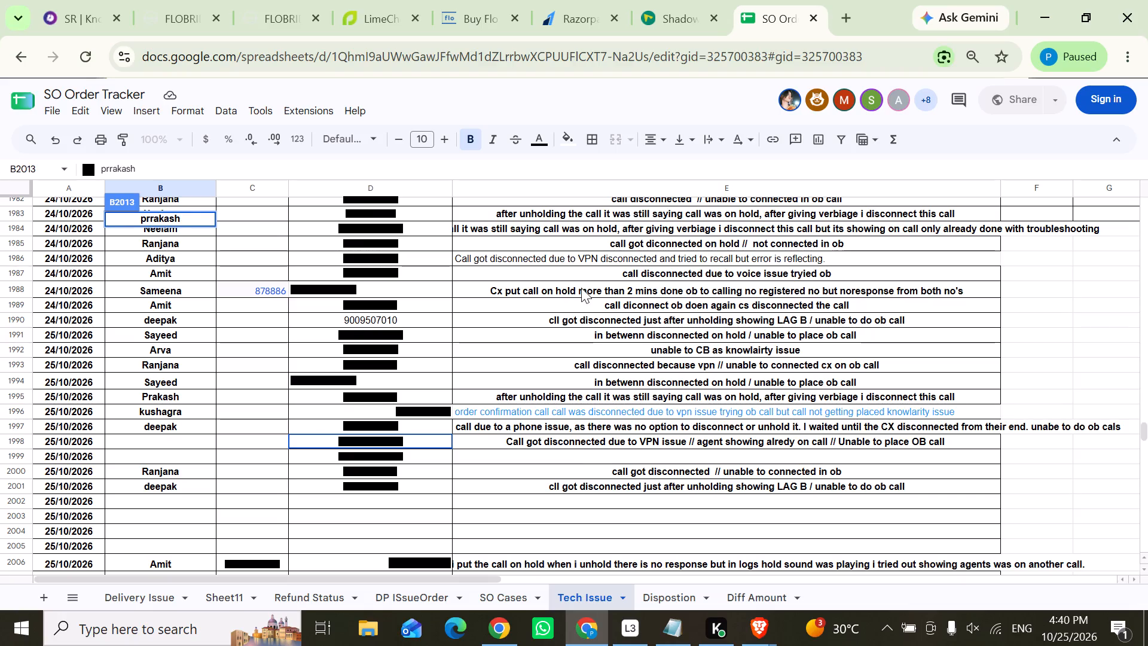
{"action": "left_click", "coordinate": [518, 228]}
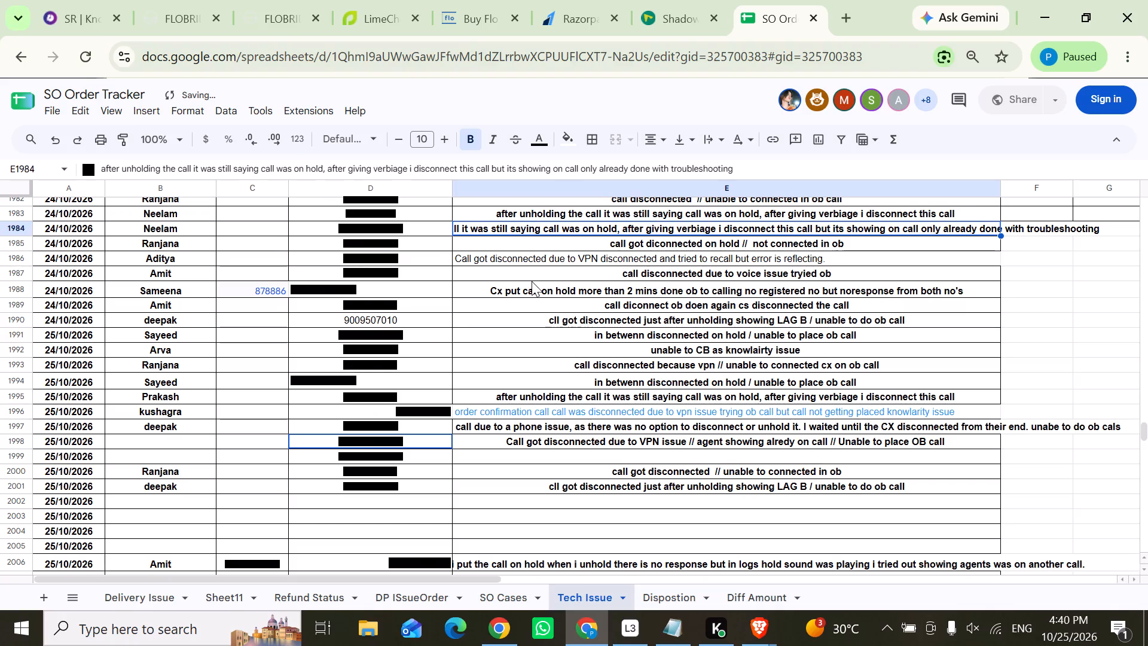
{"action": "key", "text": "ctrl+c"}
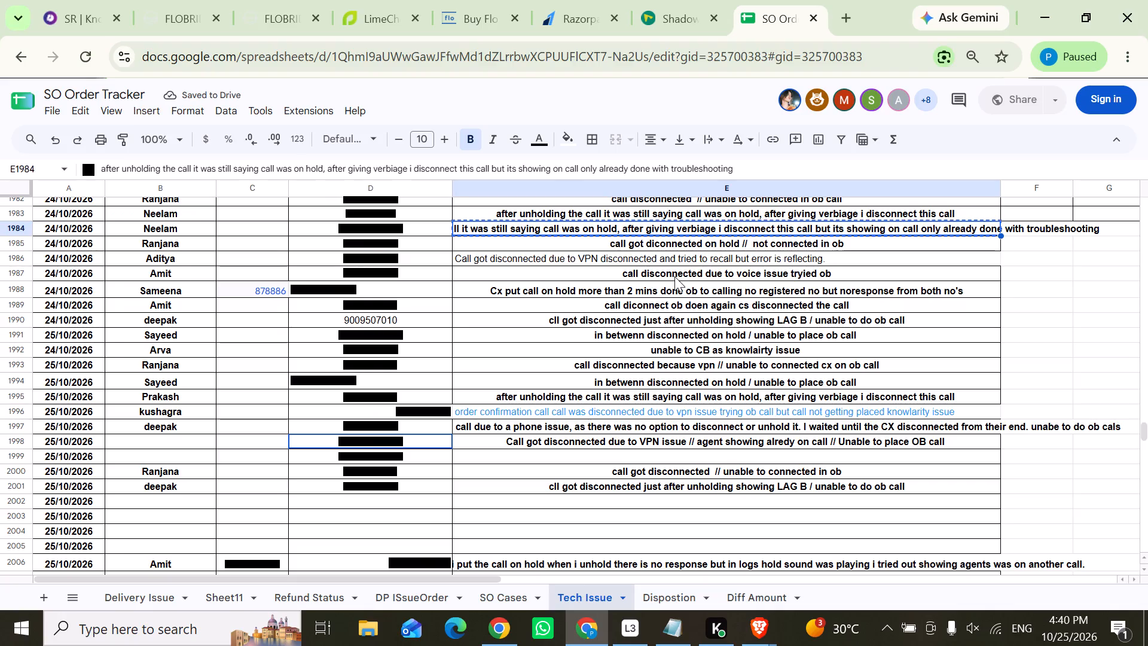
{"action": "scroll", "coordinate": [674, 276], "scroll_direction": "down", "scroll_amount": 1}
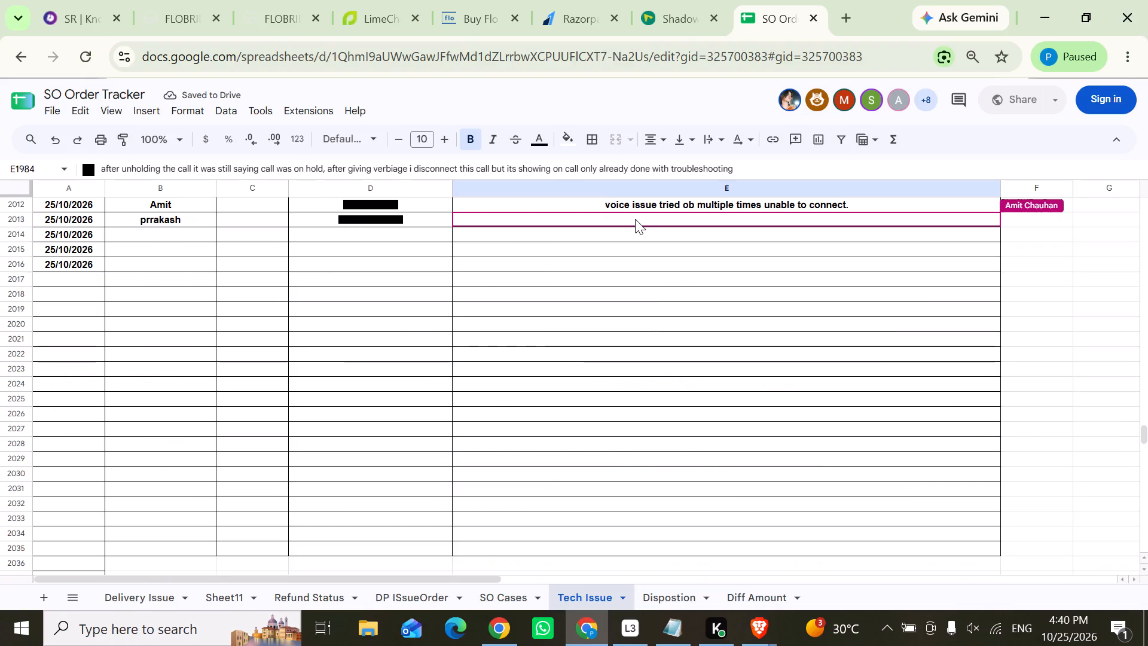
{"action": "left_click", "coordinate": [633, 220]}
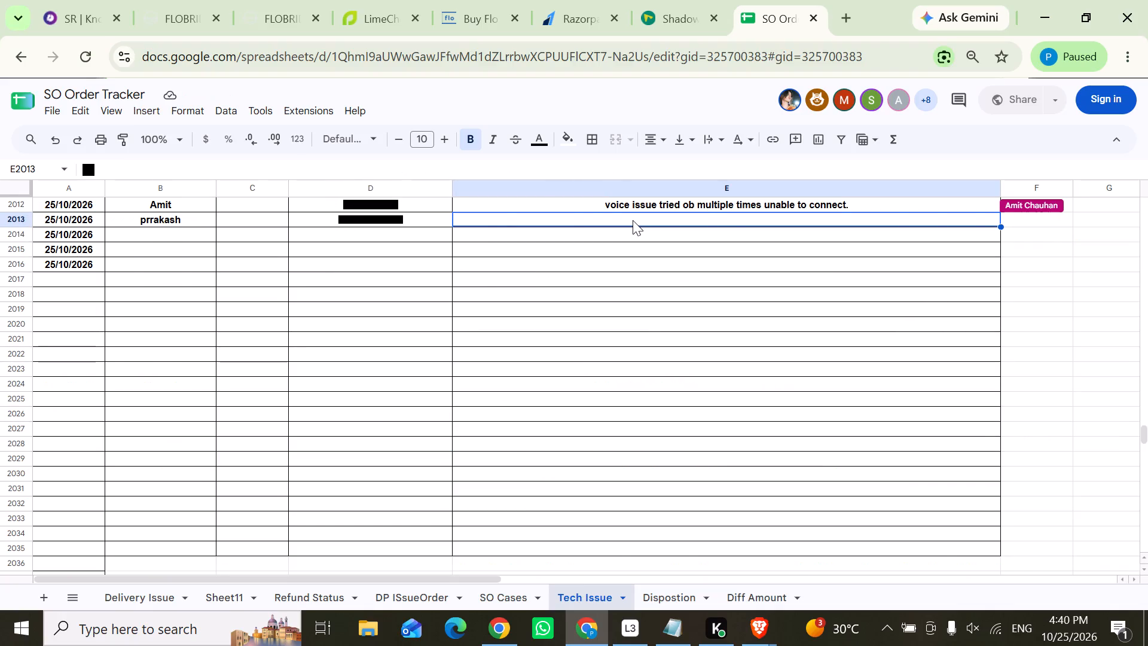
{"action": "key", "text": "ctrl+v"}
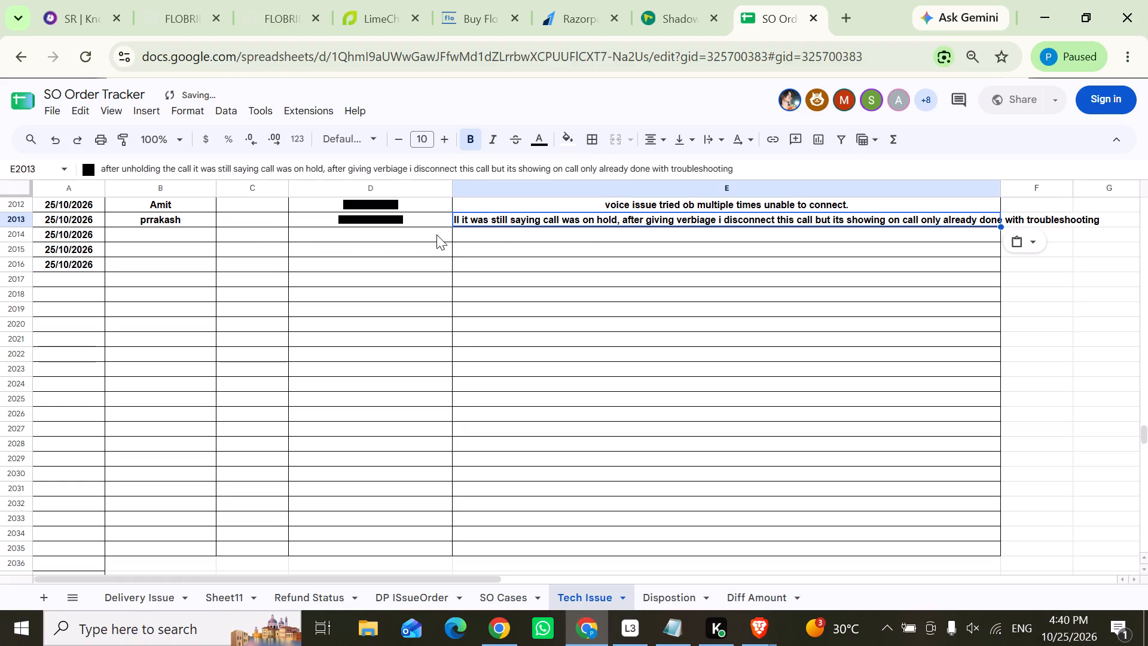
Switch to the Knowlarity Super Receptionist dashboard.
{"action": "left_click", "coordinate": [81, 0]}
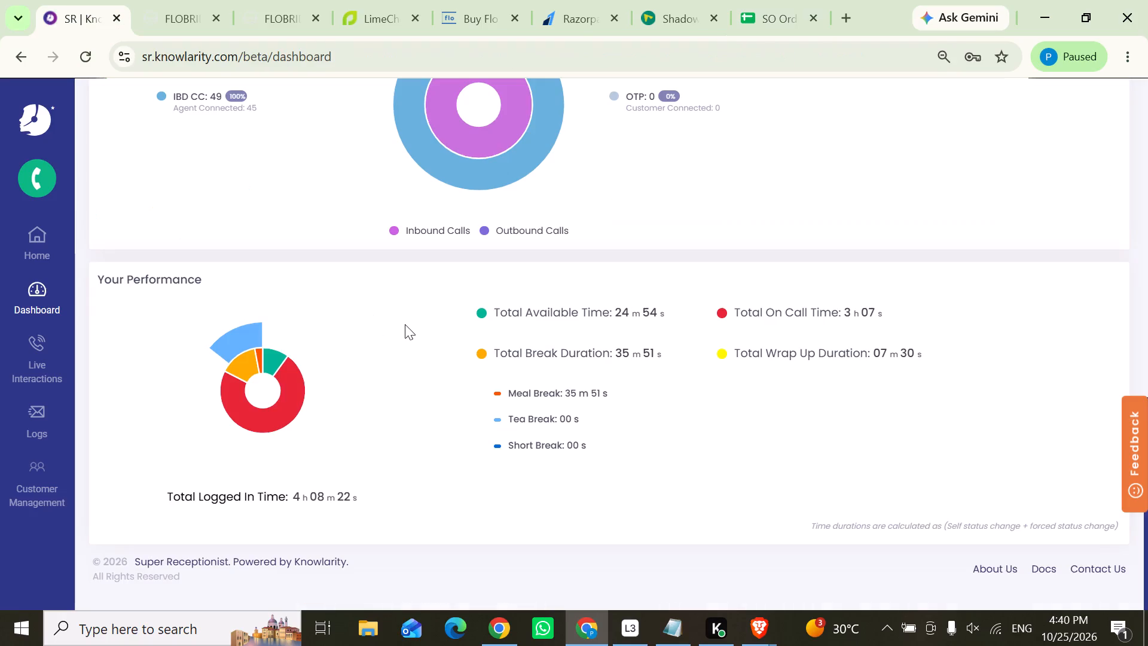
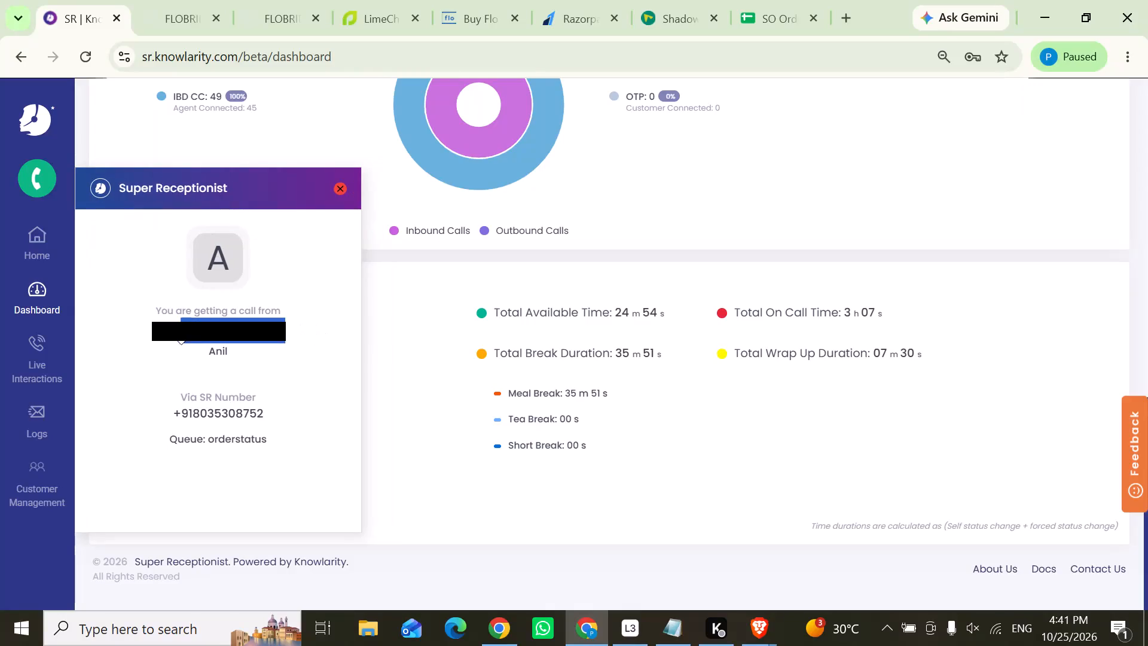
Copy the incoming caller's phone number and search FLOBRIDGE orders by notification mobile with it.
{"action": "key", "text": "ctrl+c"}
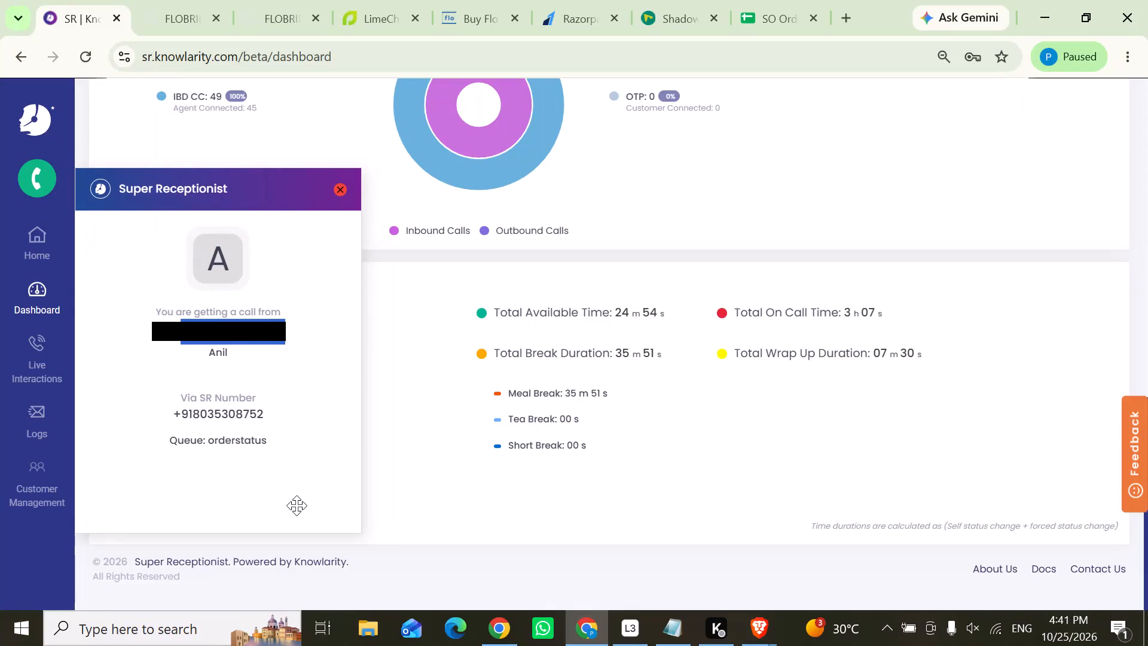
{"action": "left_click", "coordinate": [172, 0]}
{"action": "left_click_drag", "start_coordinate": [507, 164], "coordinate": [275, 172]}
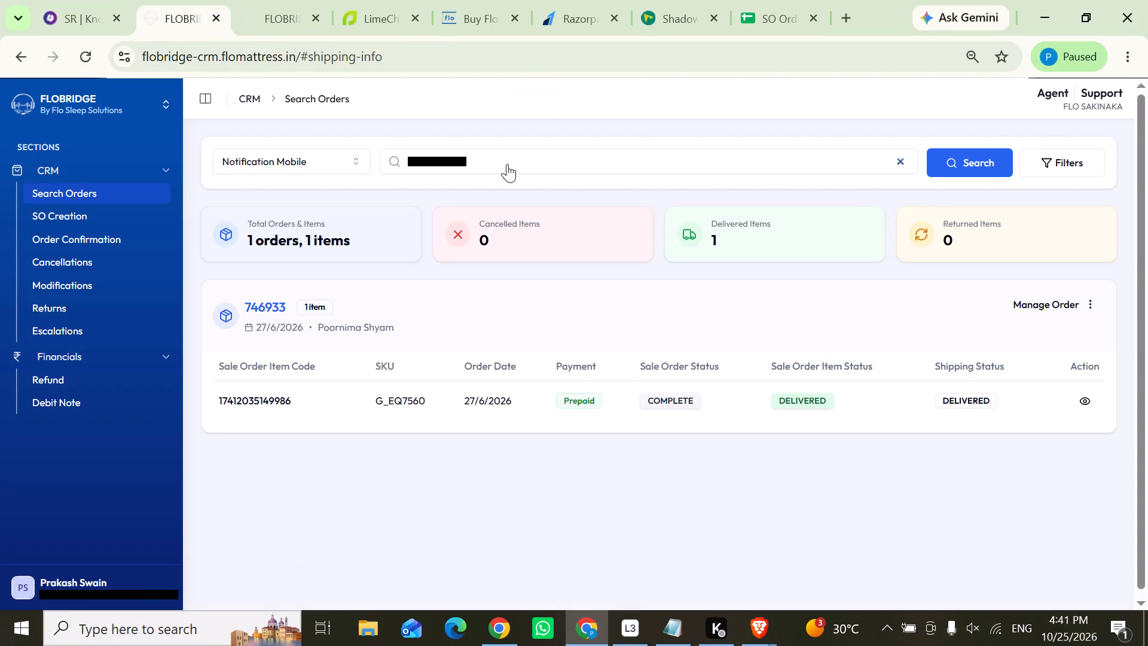
{"action": "key", "text": "ctrl+v"}
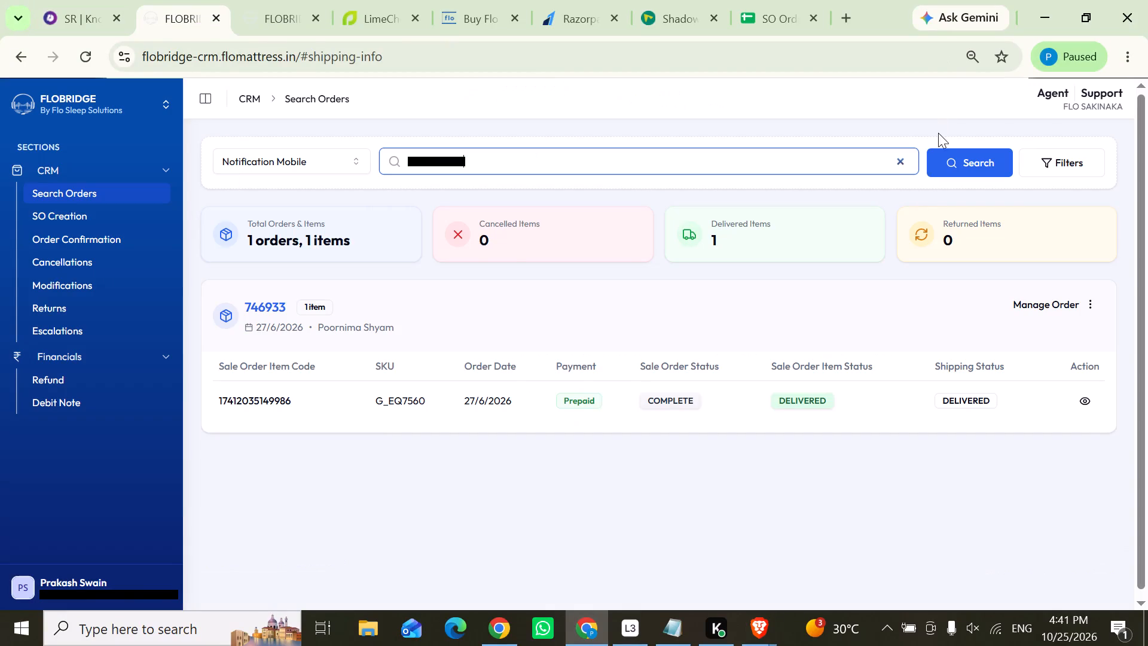
{"action": "left_click", "coordinate": [944, 154]}
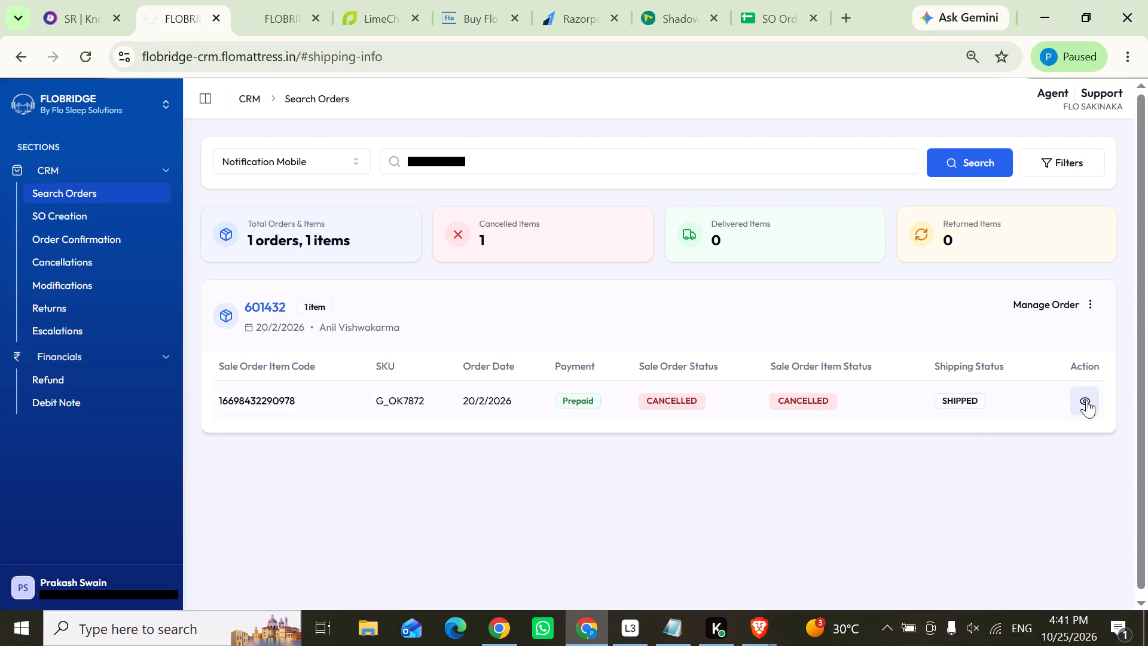
Open the details of the caller's order item and review its logs down to the latest entries.
{"action": "left_click", "coordinate": [1086, 400]}
{"action": "left_click", "coordinate": [420, 324]}
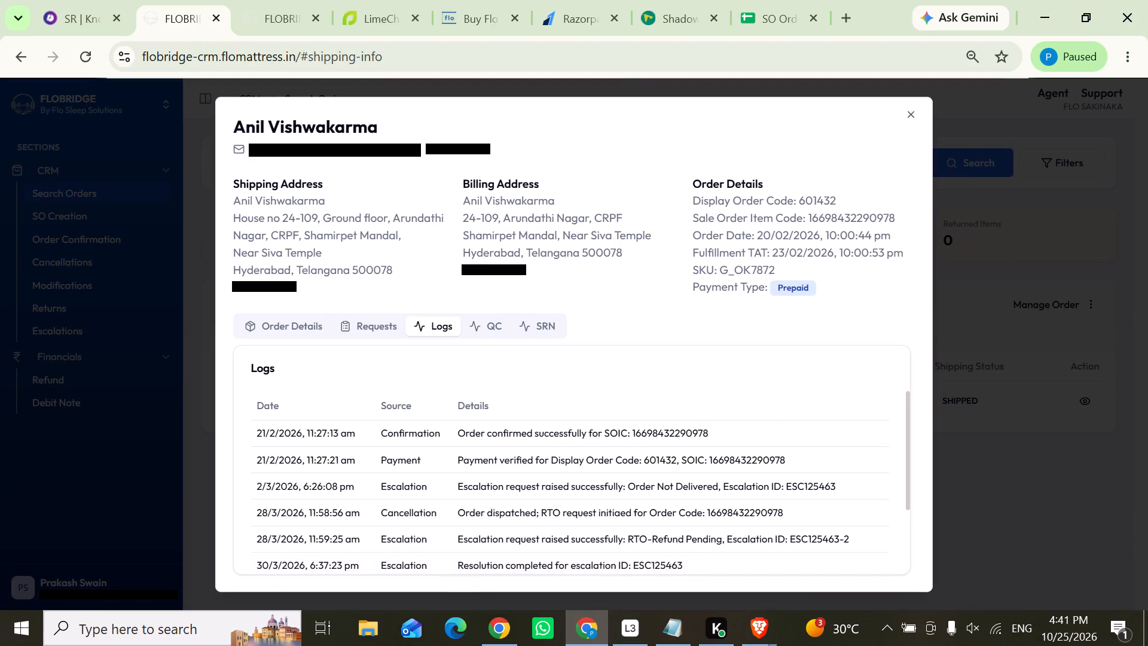
{"action": "scroll", "coordinate": [514, 487], "scroll_direction": "down", "scroll_amount": 3}
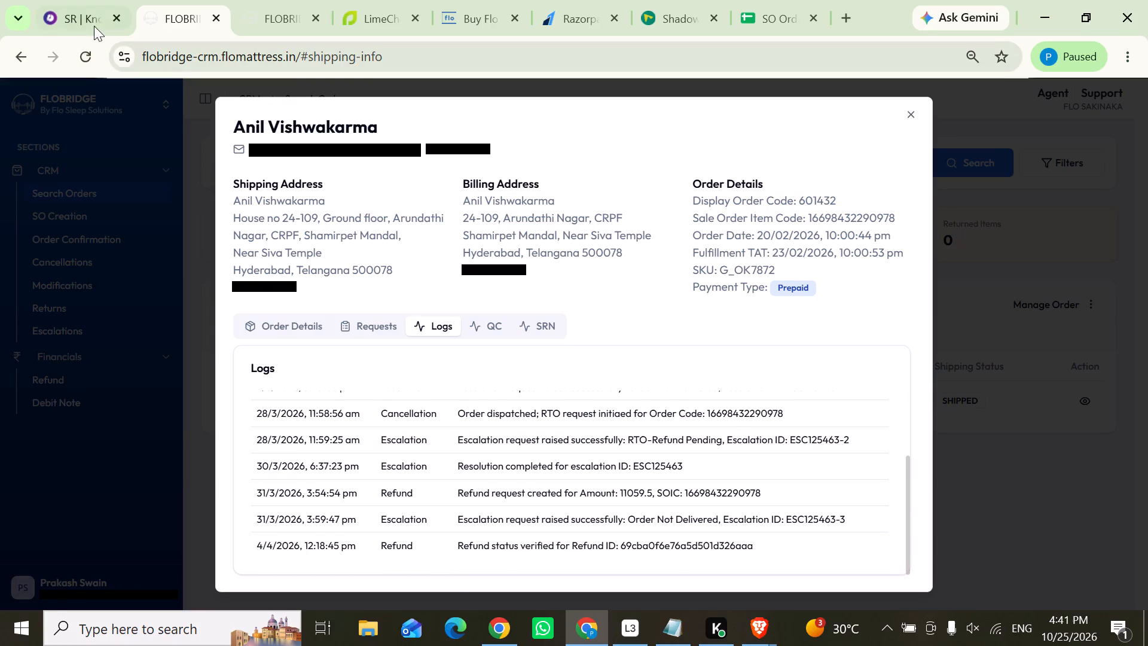
Switch to the Knowlarity dashboard and open the ongoing call's Add/Update Customer form at the disposition choices.
{"action": "left_click", "coordinate": [62, 0]}
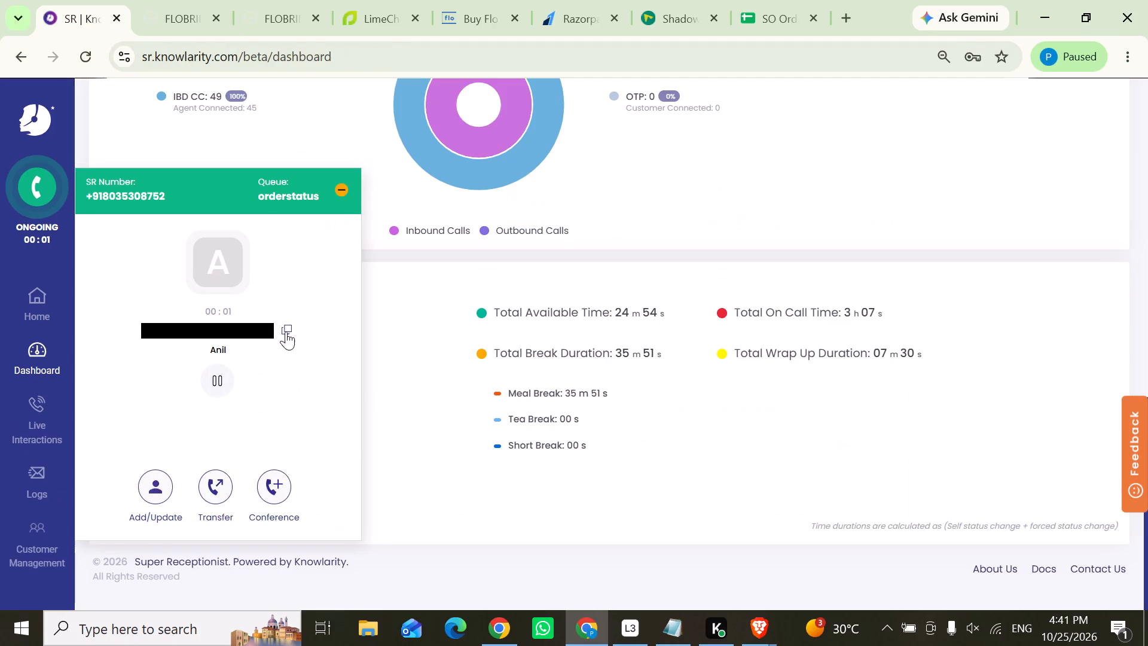
{"action": "left_click", "coordinate": [158, 475]}
{"action": "scroll", "coordinate": [200, 377], "scroll_direction": "down", "scroll_amount": 1}
{"action": "left_click", "coordinate": [184, 419]}
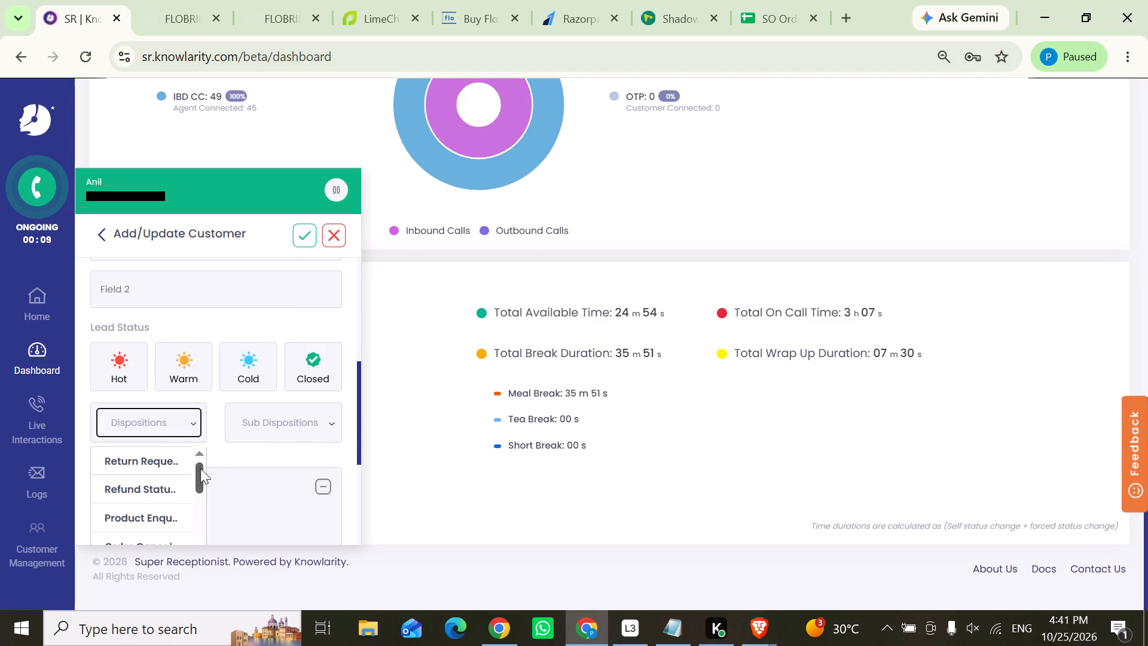
{"action": "left_click", "coordinate": [178, 19]}
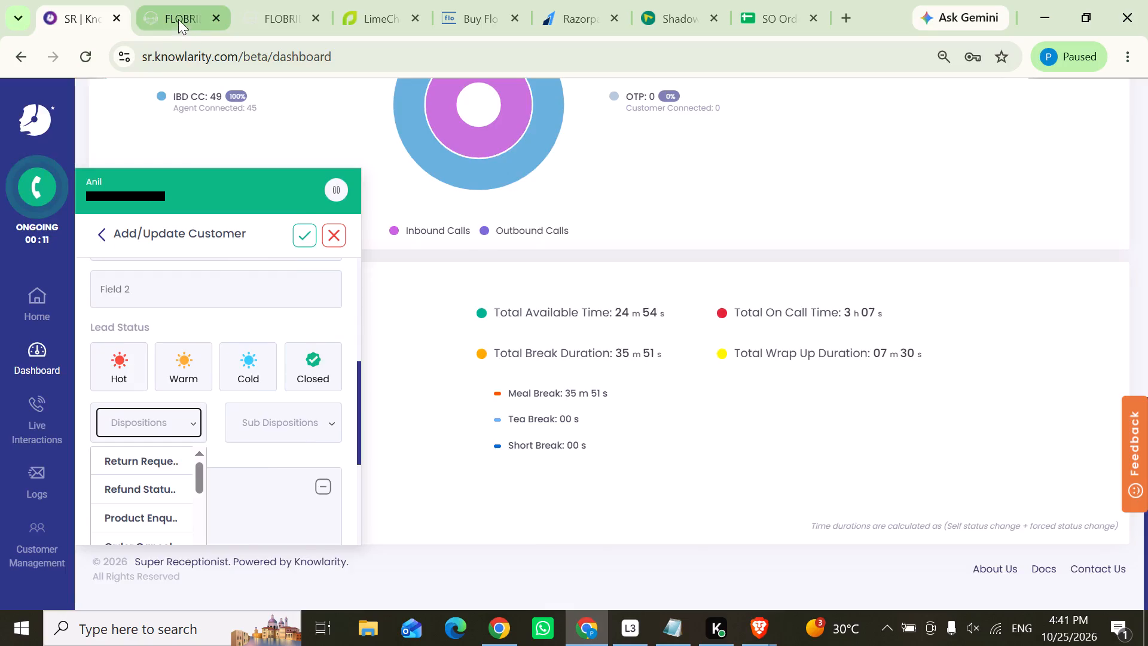
{"action": "left_click", "coordinate": [201, 383]}
{"action": "left_click_drag", "start_coordinate": [288, 300], "coordinate": [240, 307]}
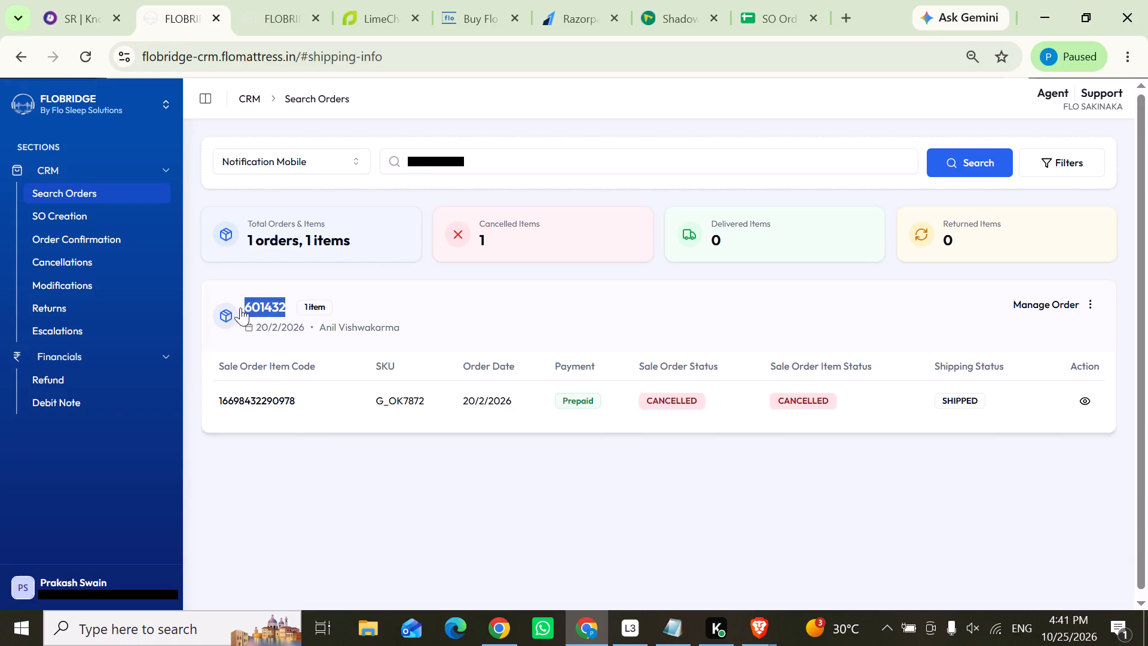
{"action": "left_click_drag", "start_coordinate": [240, 307], "coordinate": [240, 312]}
{"action": "key", "text": "ctrl+c"}
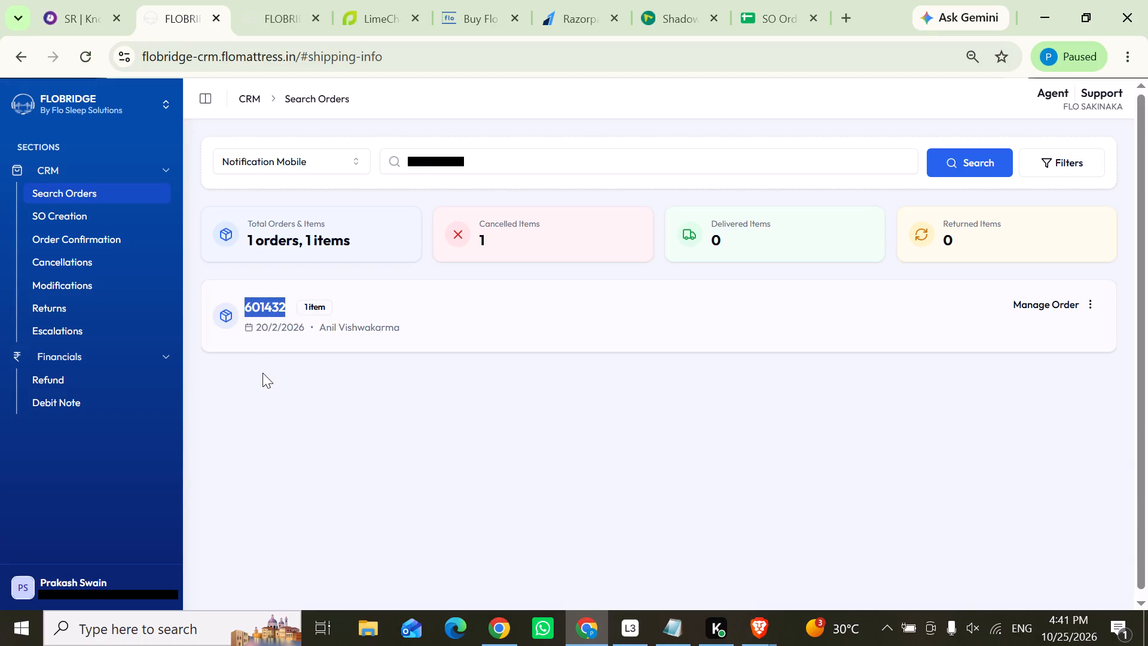
{"action": "left_click", "coordinate": [546, 307]}
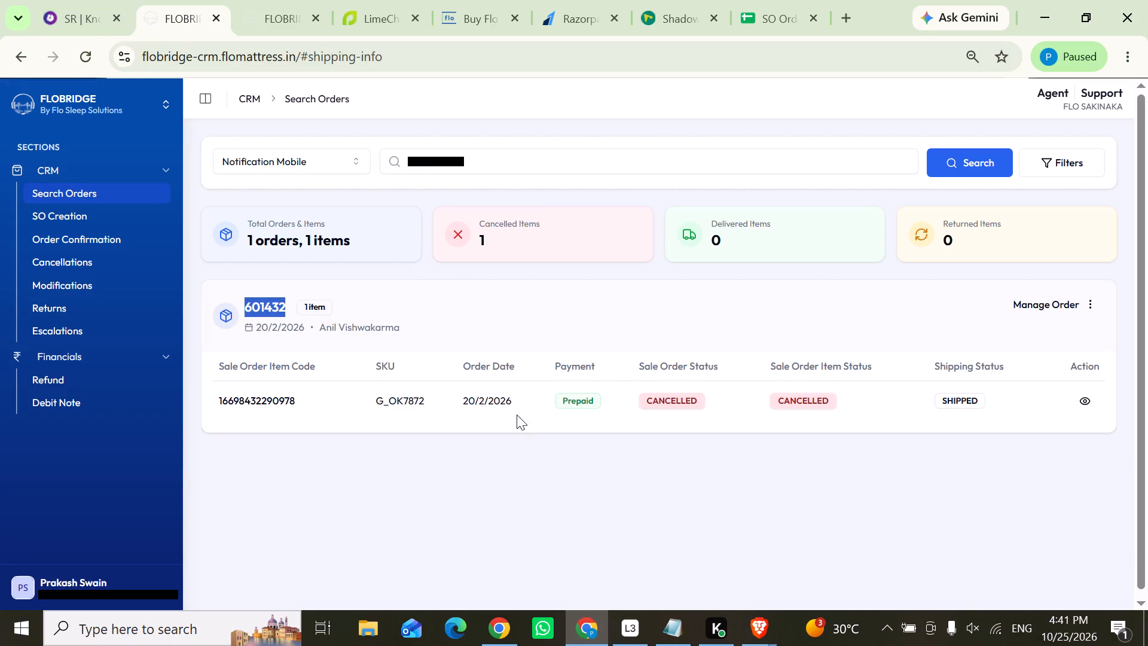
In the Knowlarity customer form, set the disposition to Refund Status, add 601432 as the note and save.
{"action": "left_click", "coordinate": [91, 23]}
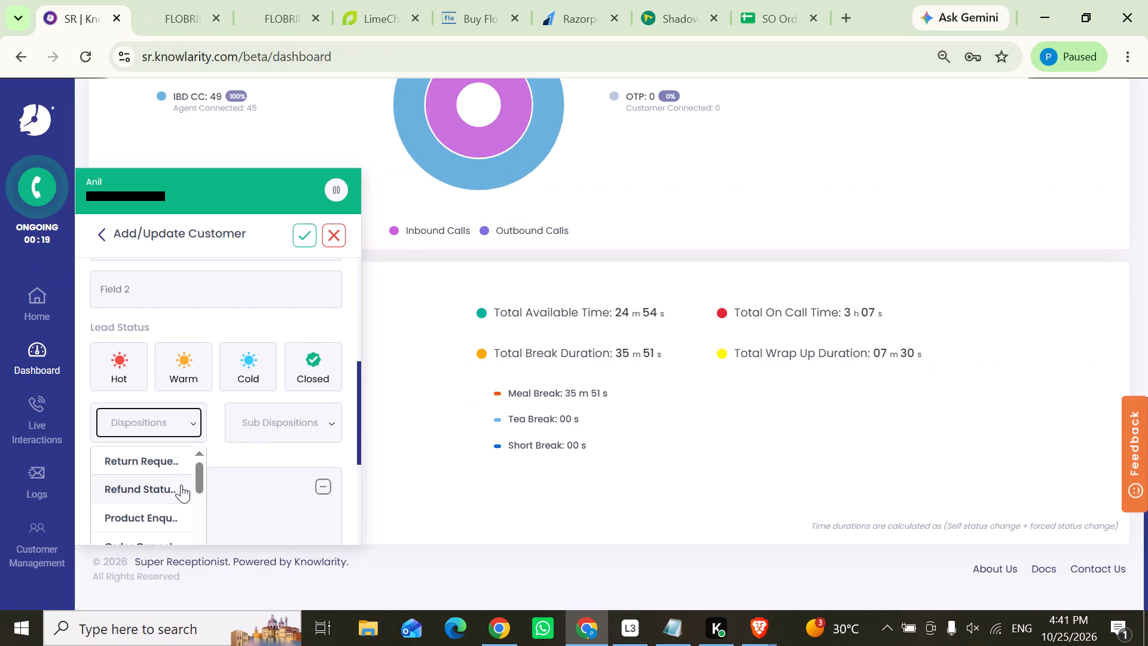
{"action": "left_click", "coordinate": [145, 487]}
{"action": "left_click", "coordinate": [218, 513]}
{"action": "key", "text": "ctrl+v"}
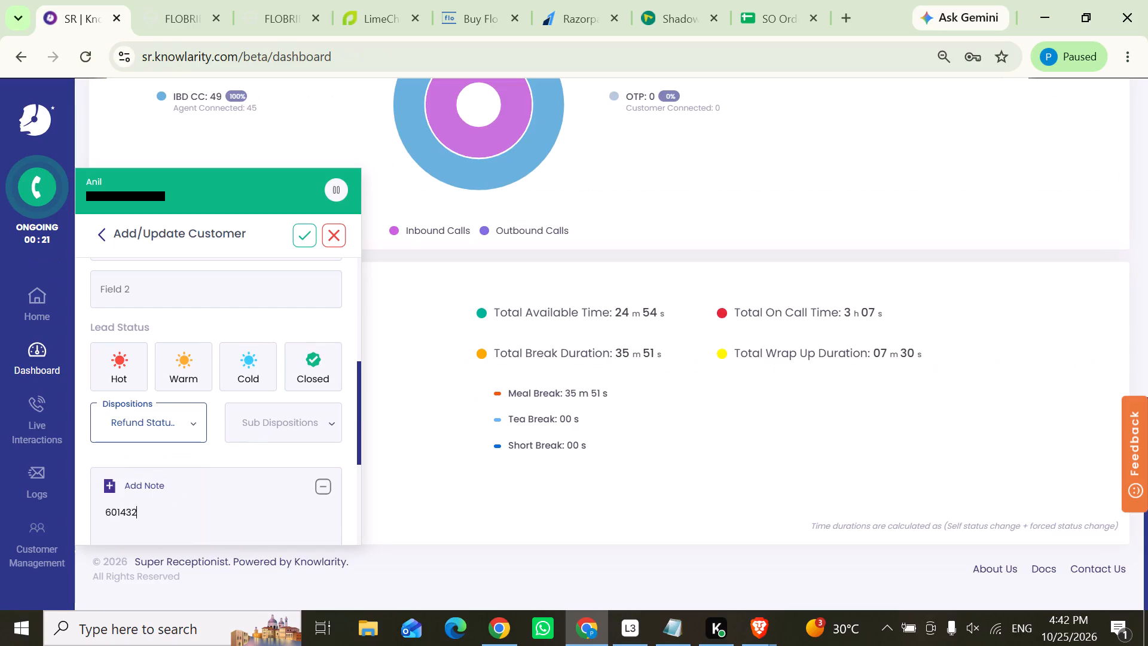
{"action": "scroll", "coordinate": [282, 346], "scroll_direction": "up", "scroll_amount": 1}
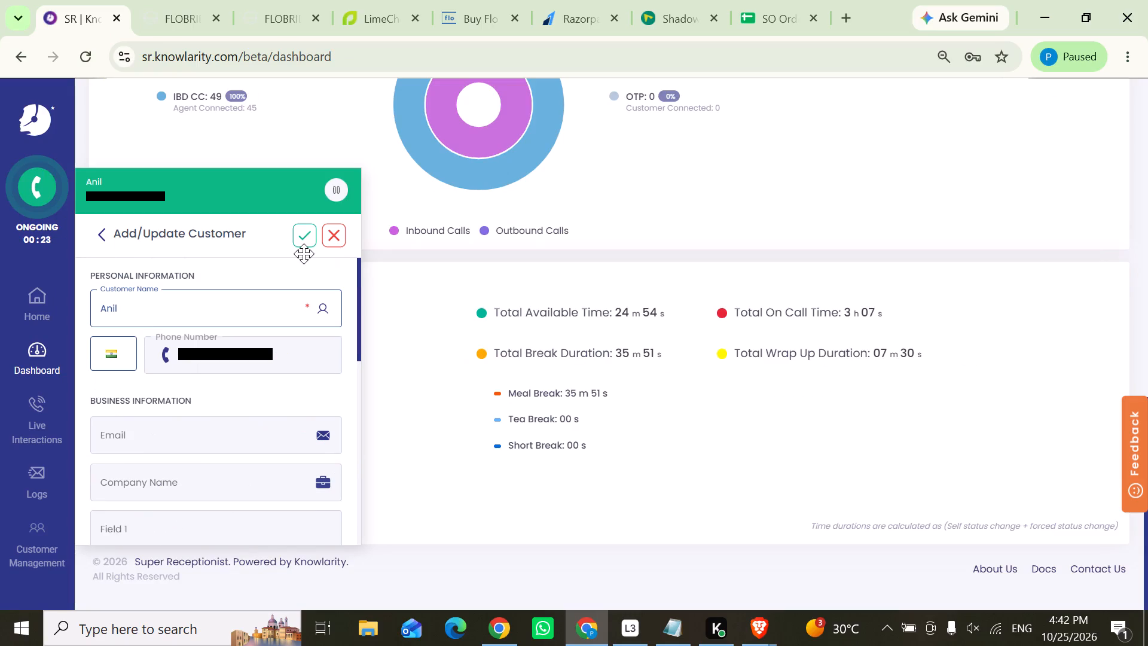
{"action": "left_click", "coordinate": [305, 234]}
{"action": "left_click", "coordinate": [190, 0]}
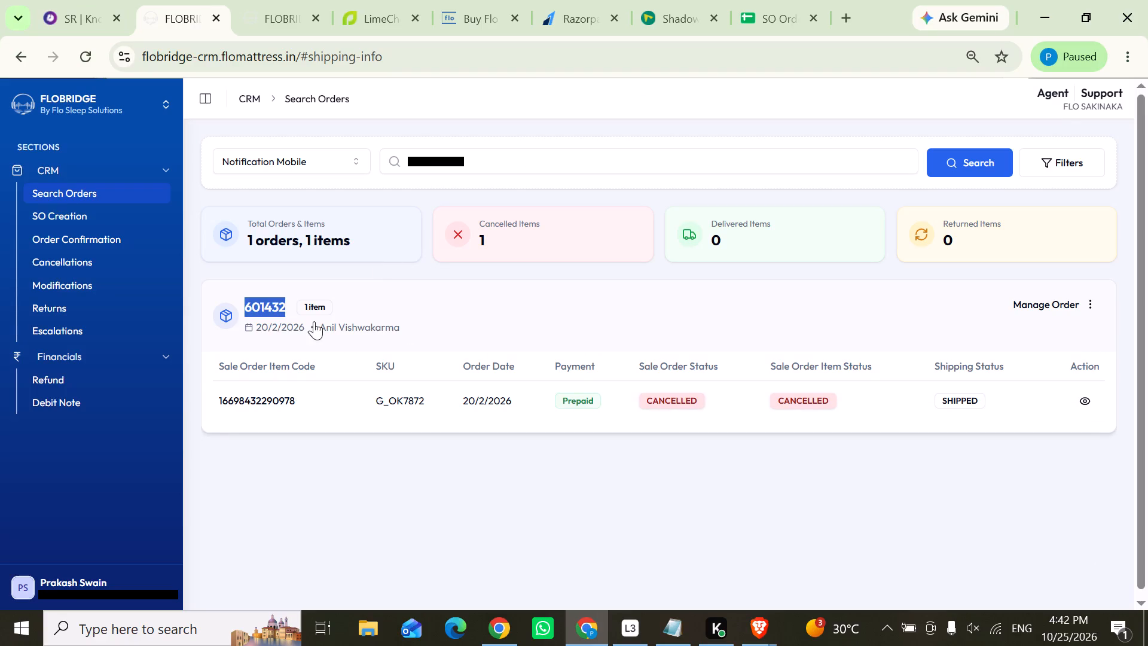
{"action": "key", "text": "ctrl+c"}
{"action": "left_click", "coordinate": [1080, 401]}
{"action": "left_click", "coordinate": [1002, 351]}
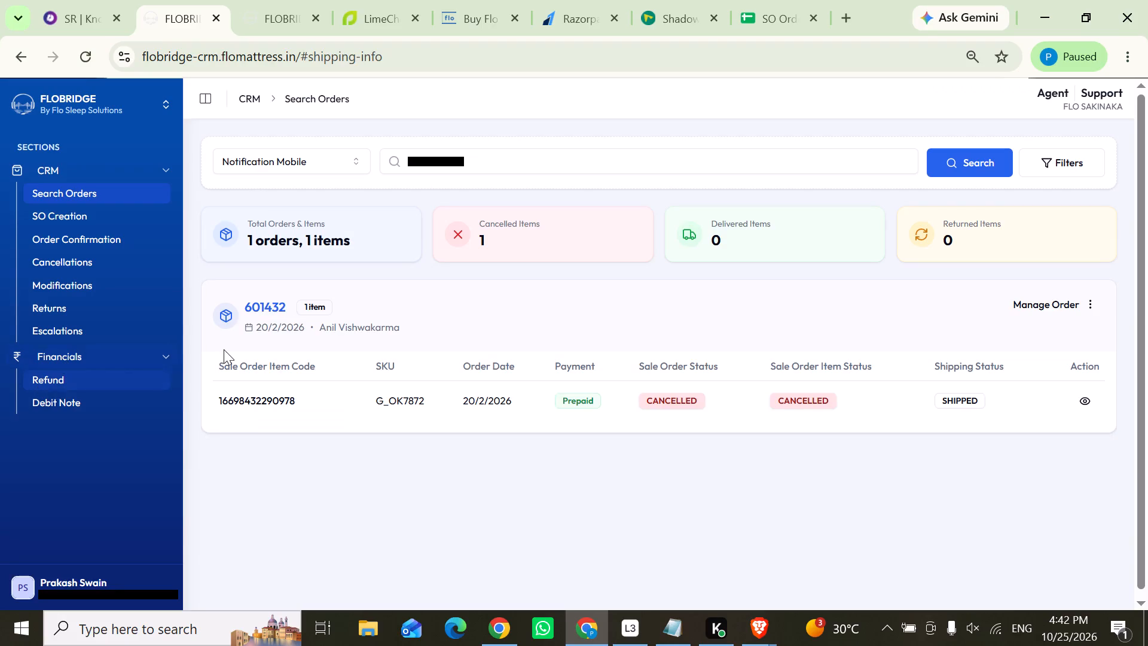
{"action": "left_click_drag", "start_coordinate": [285, 305], "coordinate": [231, 313]}
{"action": "key", "text": "ctrl+c"}
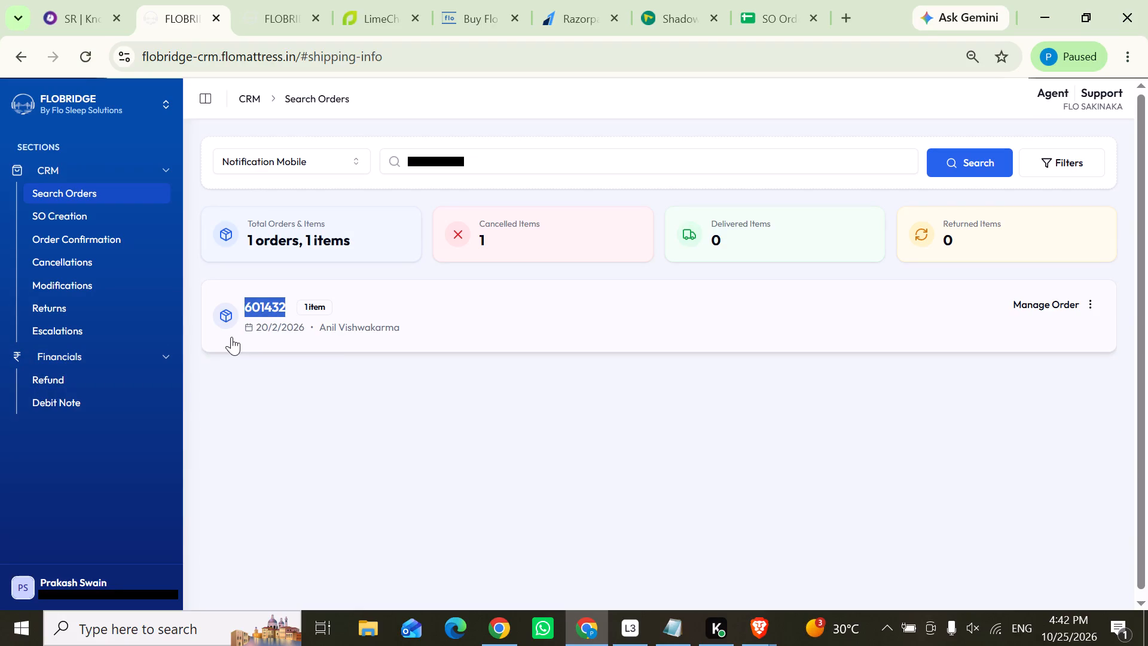
{"action": "left_click", "coordinate": [80, 373]}
{"action": "left_click", "coordinate": [395, 330]}
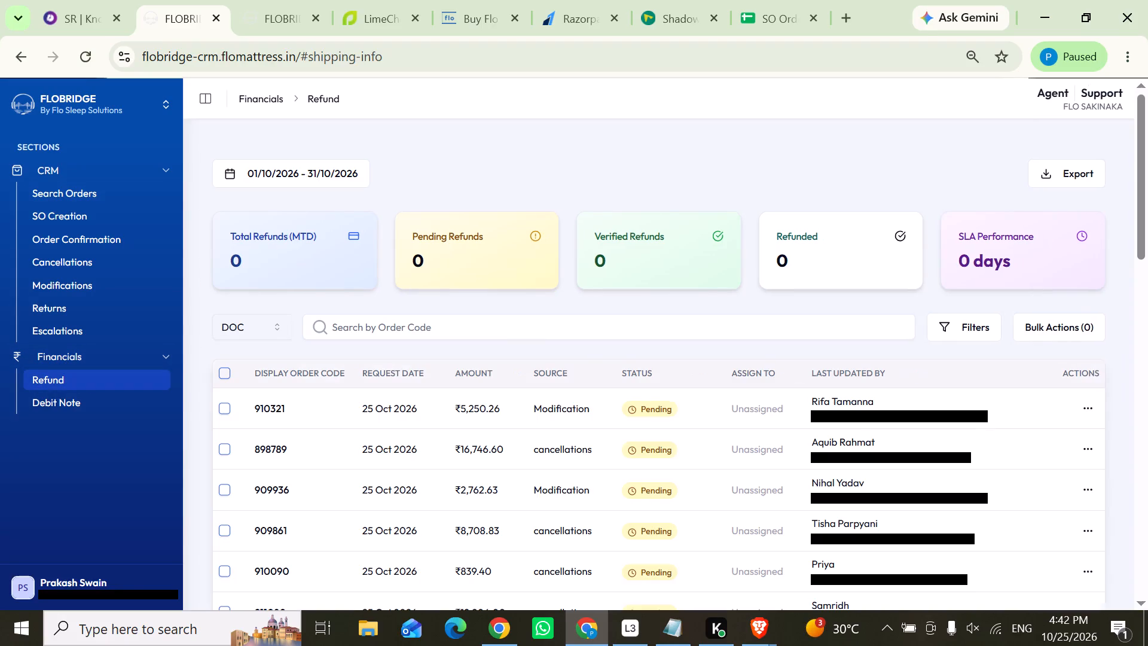
{"action": "key", "text": "ctrl+v"}
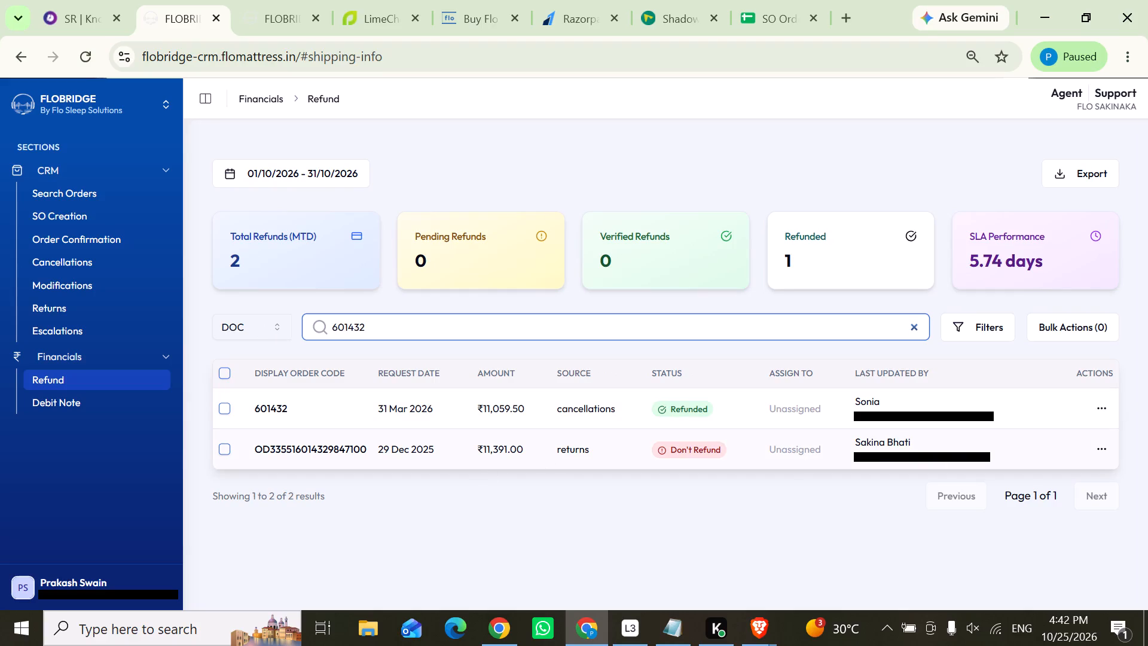
{"action": "left_click", "coordinate": [1101, 403]}
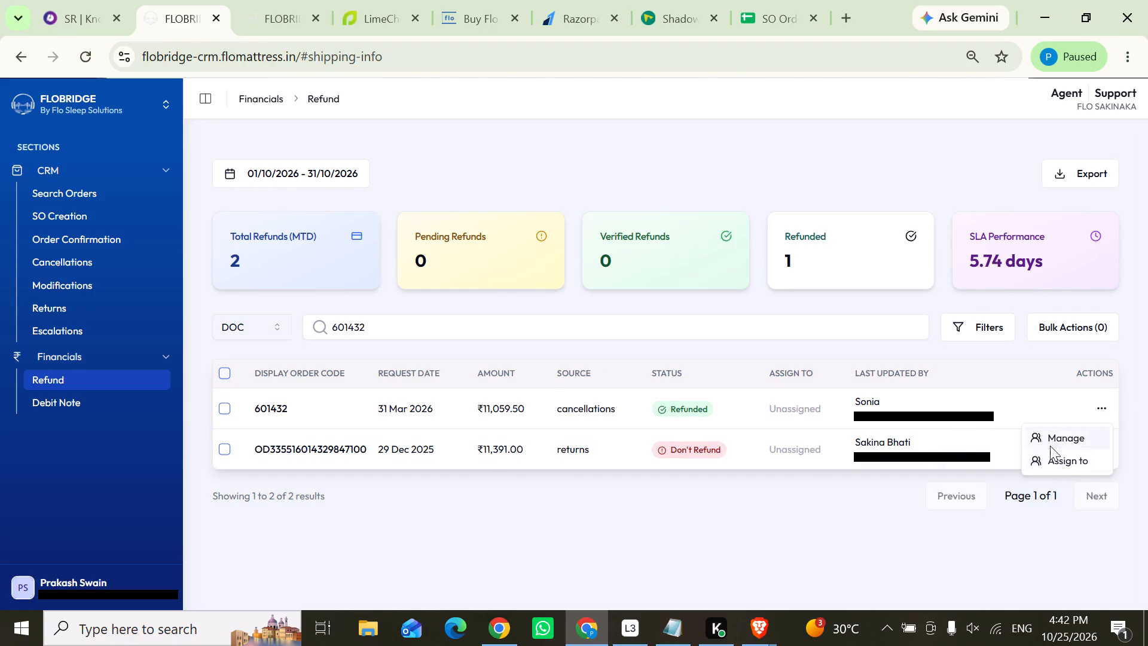
{"action": "left_click", "coordinate": [1052, 444]}
{"action": "scroll", "coordinate": [750, 423], "scroll_direction": "up", "scroll_amount": 2}
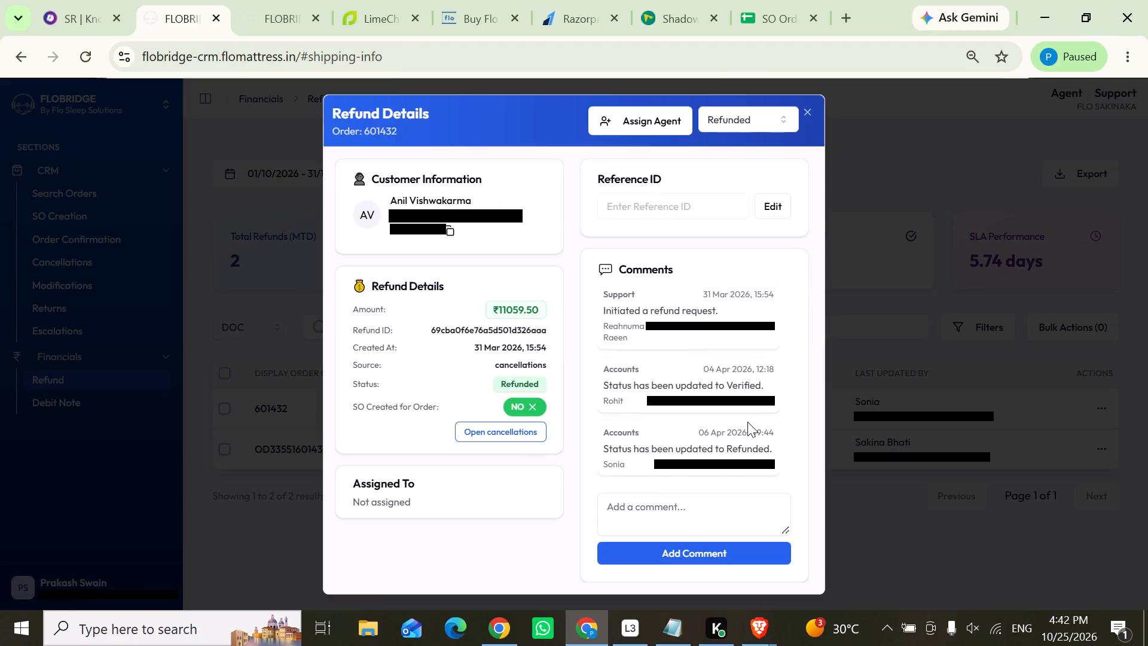
{"action": "scroll", "coordinate": [747, 422], "scroll_direction": "up", "scroll_amount": 1}
{"action": "scroll", "coordinate": [741, 401], "scroll_direction": "down", "scroll_amount": 6}
{"action": "scroll", "coordinate": [739, 399], "scroll_direction": "up", "scroll_amount": 5}
{"action": "left_click_drag", "start_coordinate": [470, 349], "coordinate": [548, 344]}
{"action": "left_click", "coordinate": [563, 370]}
{"action": "scroll", "coordinate": [565, 282], "scroll_direction": "up", "scroll_amount": 2}
{"action": "scroll", "coordinate": [650, 320], "scroll_direction": "up", "scroll_amount": 2}
{"action": "scroll", "coordinate": [648, 319], "scroll_direction": "down", "scroll_amount": 3}
{"action": "left_click", "coordinate": [807, 111]}
{"action": "left_click_drag", "start_coordinate": [375, 323], "coordinate": [286, 327]}
{"action": "key", "text": "ctrl+c"}
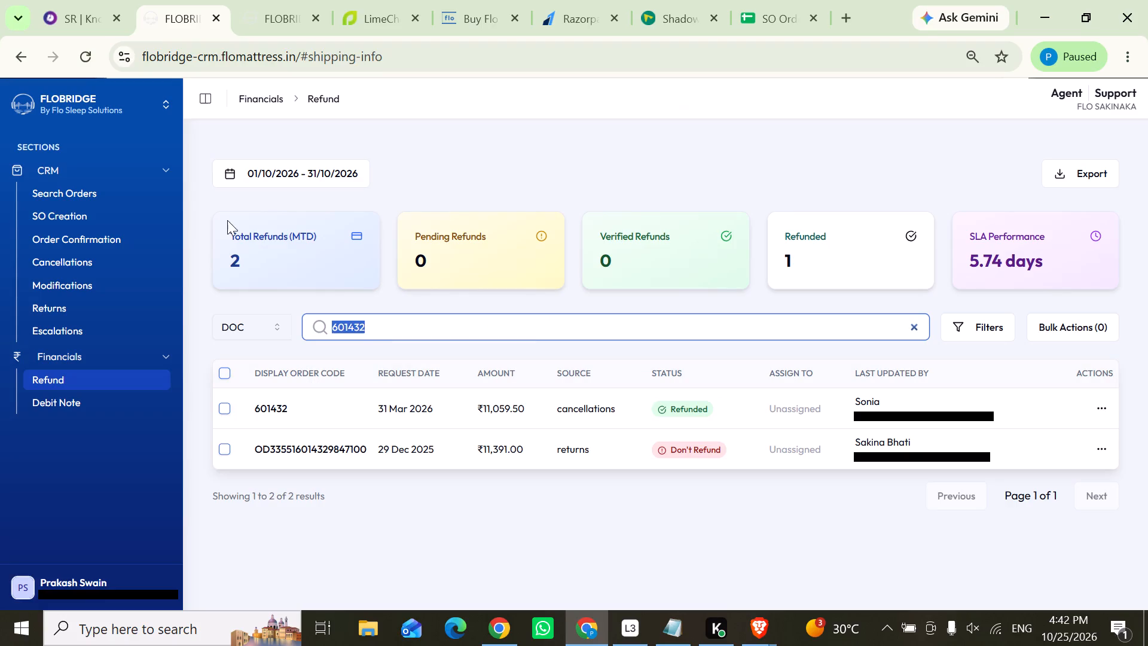
{"action": "left_click", "coordinate": [276, 0]}
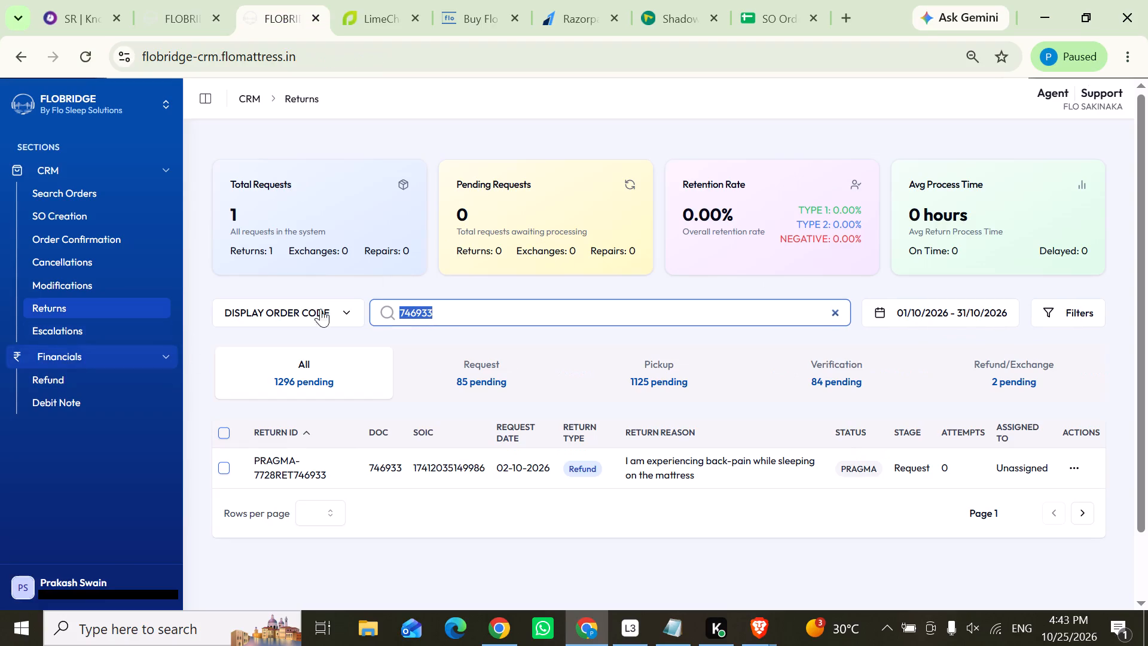
{"action": "left_click", "coordinate": [82, 194]}
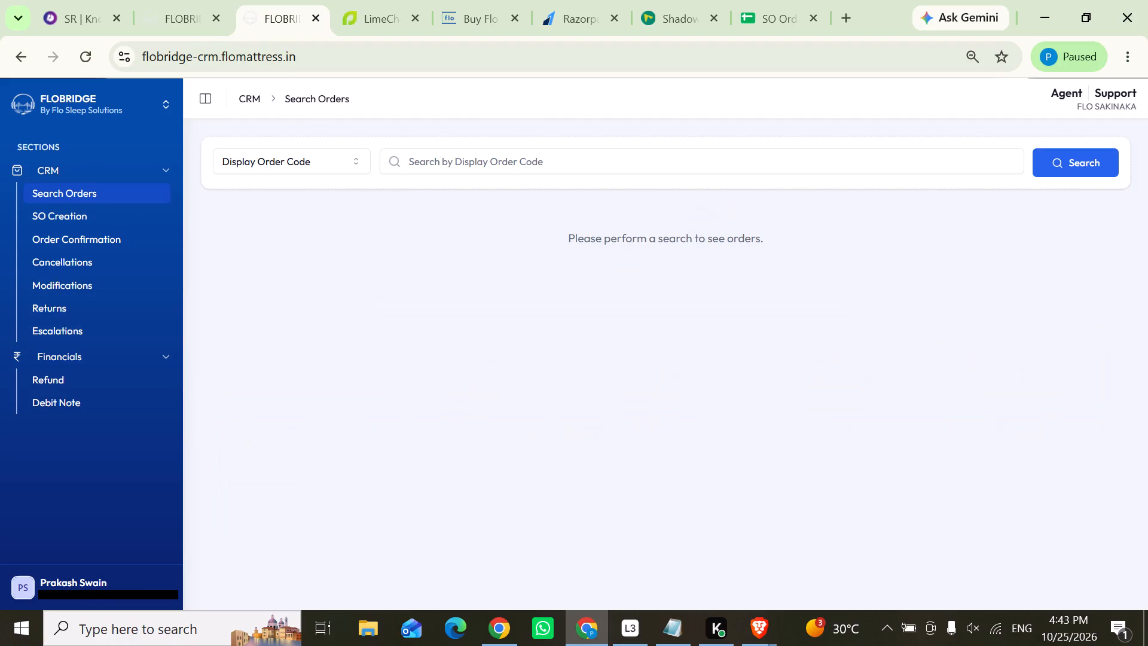
{"action": "left_click", "coordinate": [425, 168]}
{"action": "key", "text": "ctrl+v"}
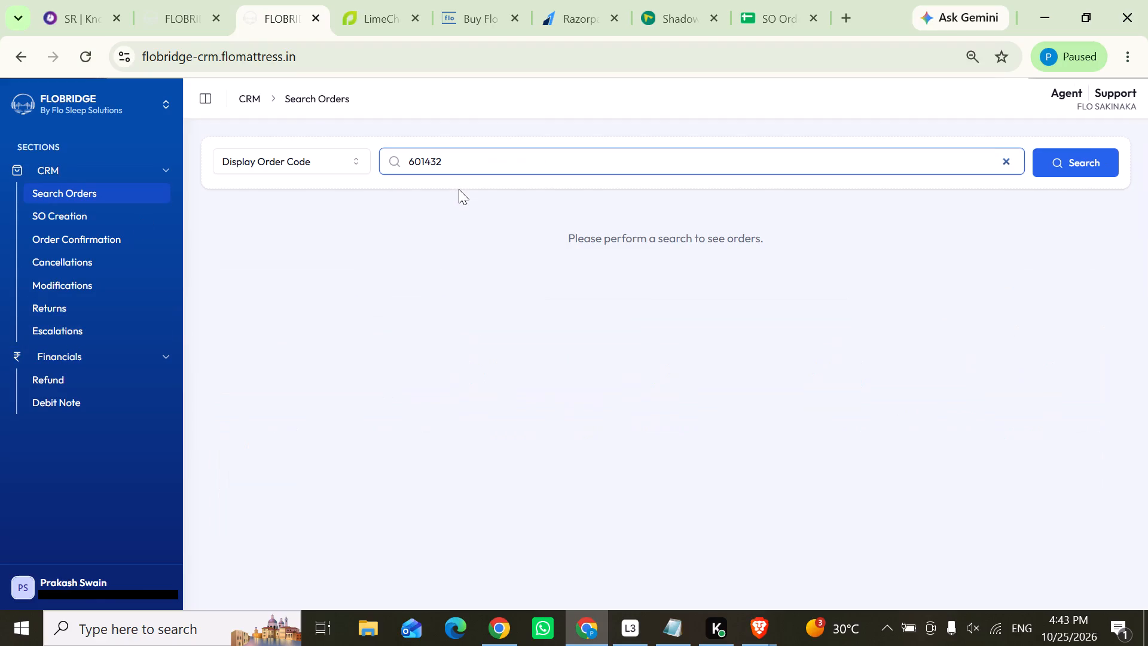
{"action": "key", "text": "Return"}
{"action": "left_click", "coordinate": [1055, 163]}
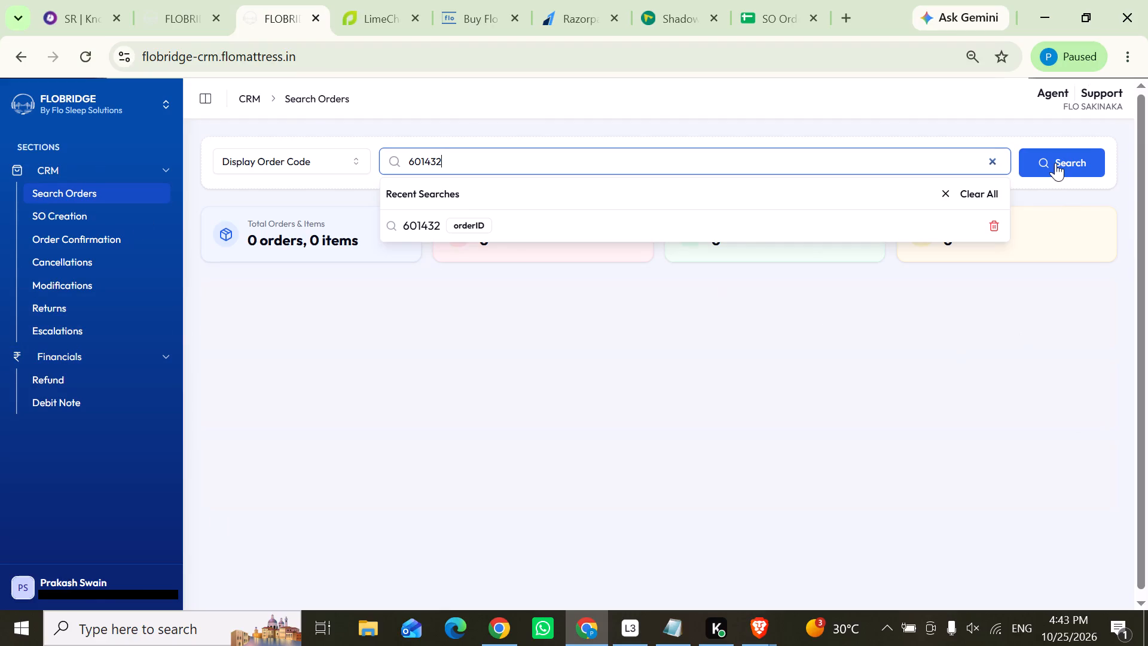
{"action": "left_click", "coordinate": [808, 284]}
{"action": "left_click", "coordinate": [920, 321]}
{"action": "left_click", "coordinate": [1089, 406]}
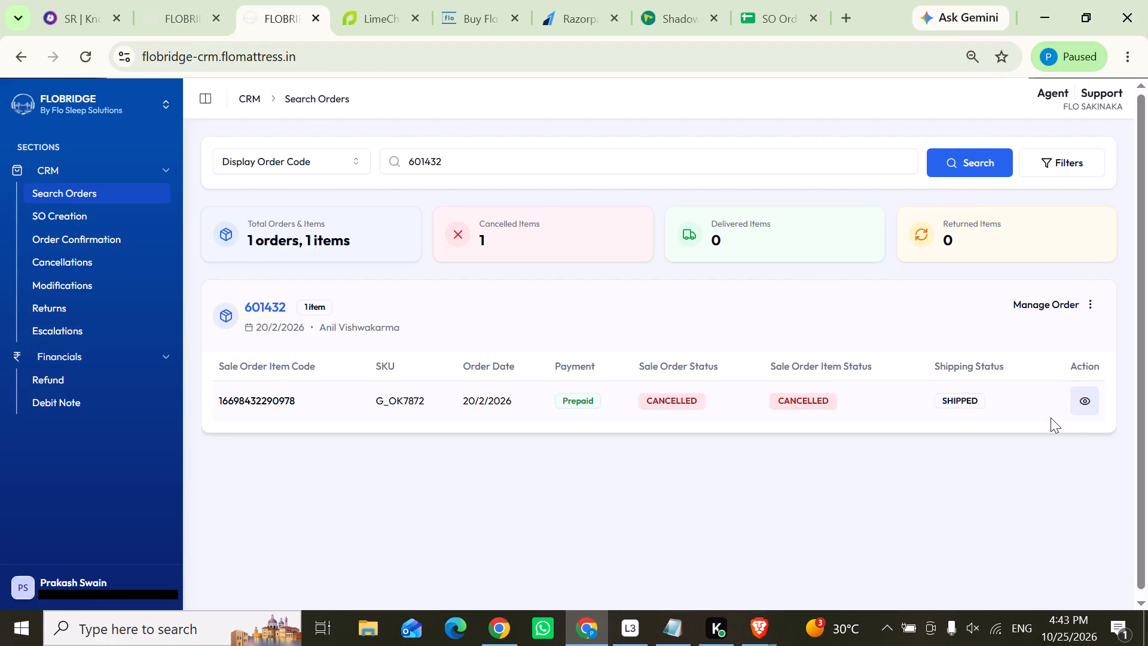
{"action": "left_click", "coordinate": [261, 521]}
{"action": "scroll", "coordinate": [637, 479], "scroll_direction": "down", "scroll_amount": 3}
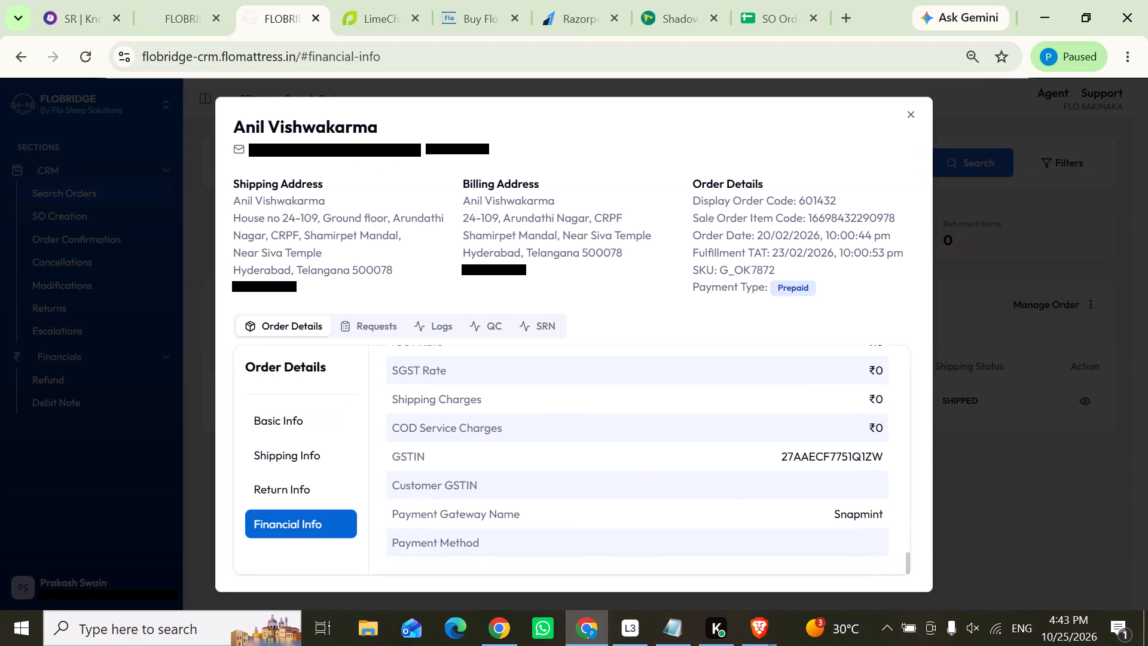
{"action": "left_click_drag", "start_coordinate": [831, 514], "coordinate": [882, 519]}
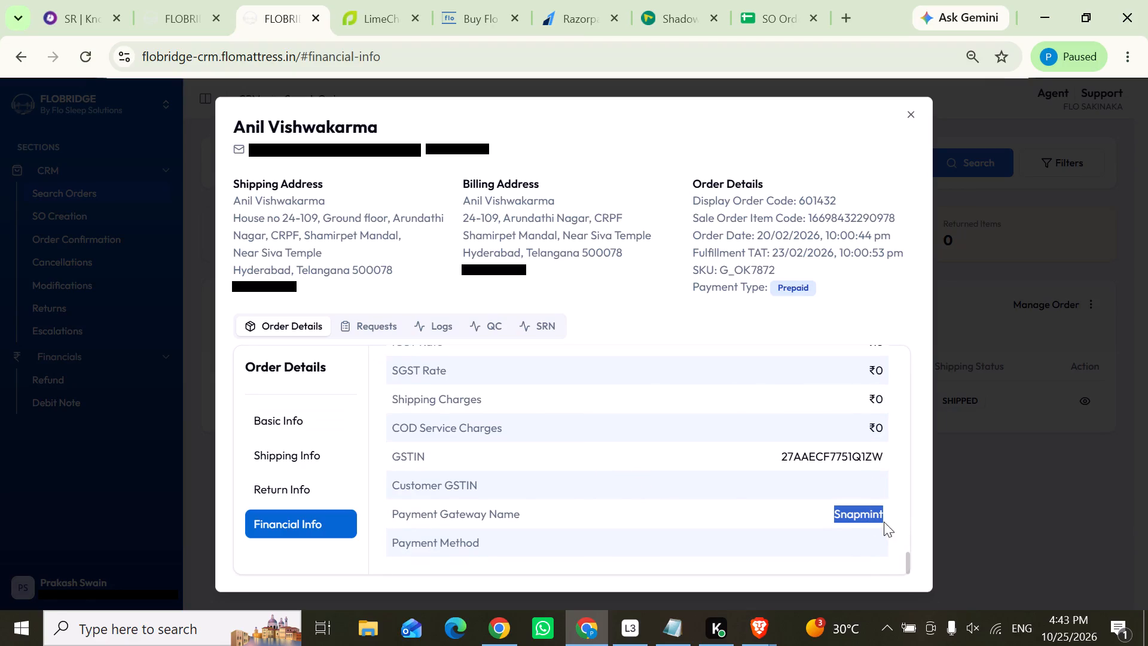
Highlight the payment gateway name again and review the price and tax rows in the item's financial information.
{"action": "left_click", "coordinate": [884, 522]}
{"action": "left_click_drag", "start_coordinate": [882, 516], "coordinate": [865, 517]}
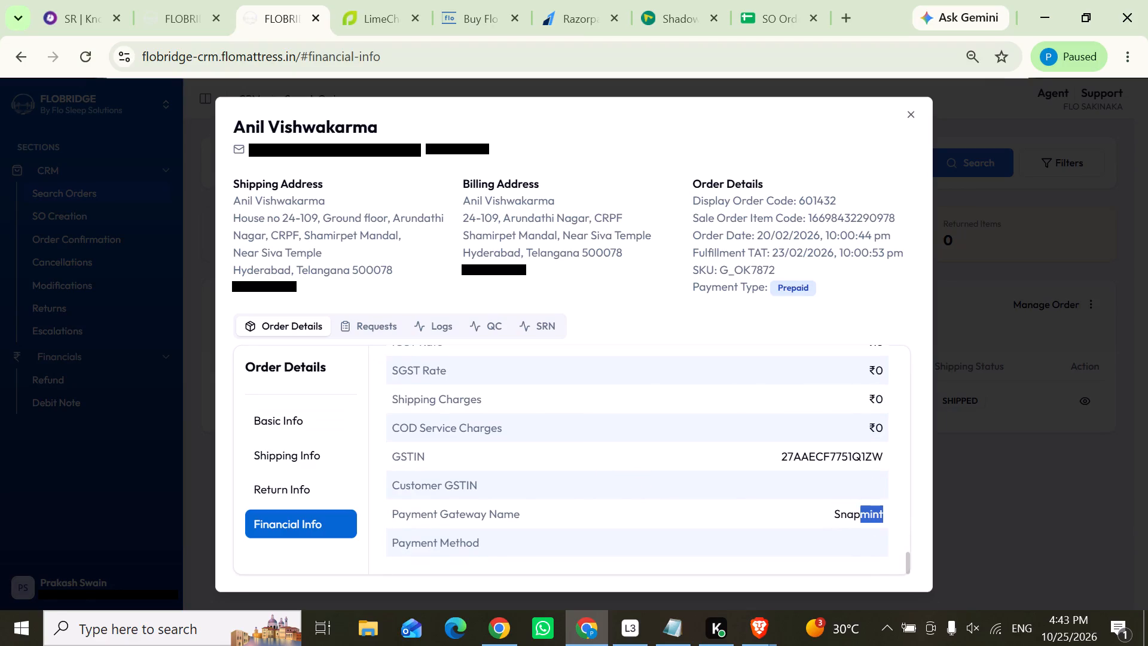
{"action": "left_click_drag", "start_coordinate": [865, 517], "coordinate": [827, 519]}
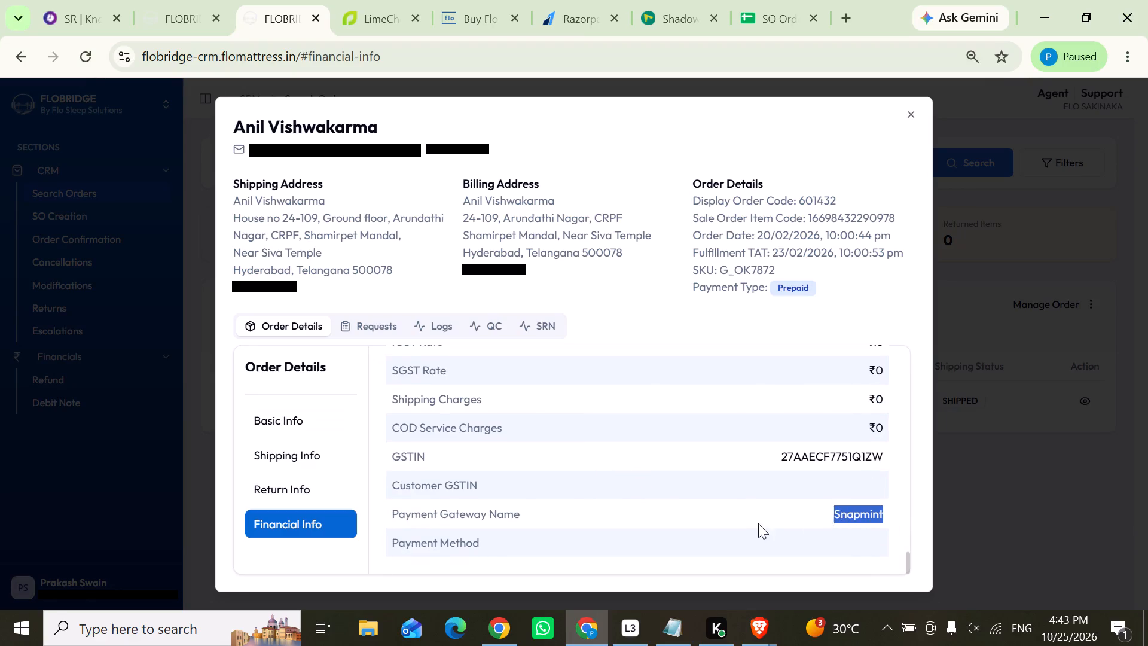
{"action": "left_click", "coordinate": [731, 521]}
{"action": "scroll", "coordinate": [607, 476], "scroll_direction": "up", "scroll_amount": 1}
{"action": "left_click", "coordinate": [183, 10]}
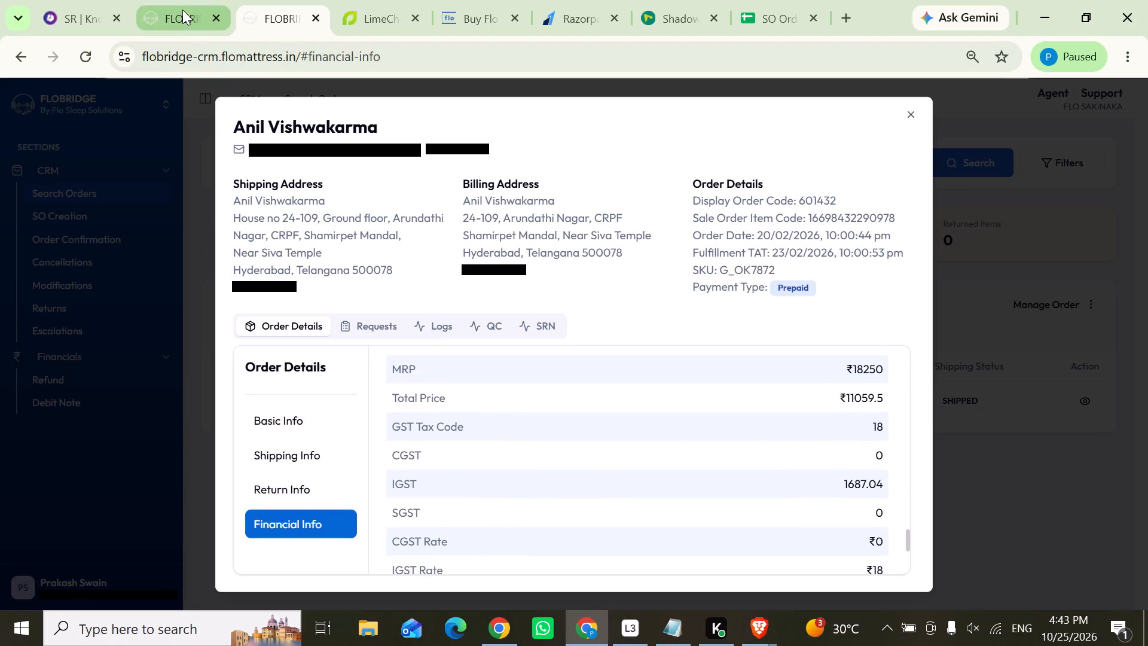
{"action": "left_click", "coordinate": [1104, 406]}
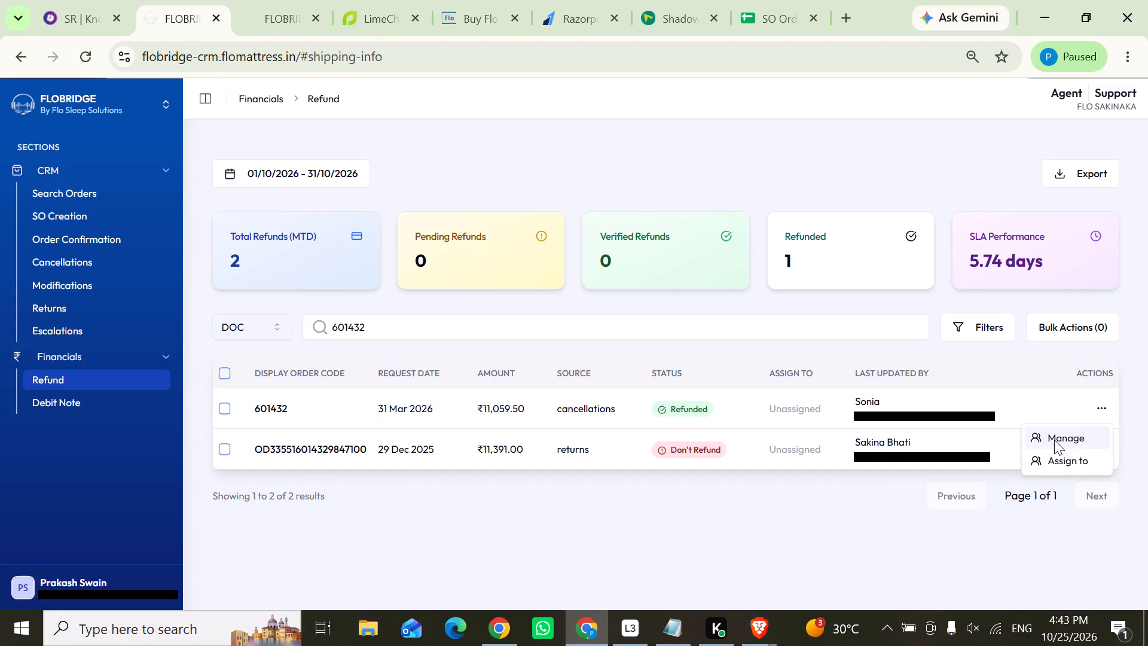
{"action": "left_click", "coordinate": [1049, 432]}
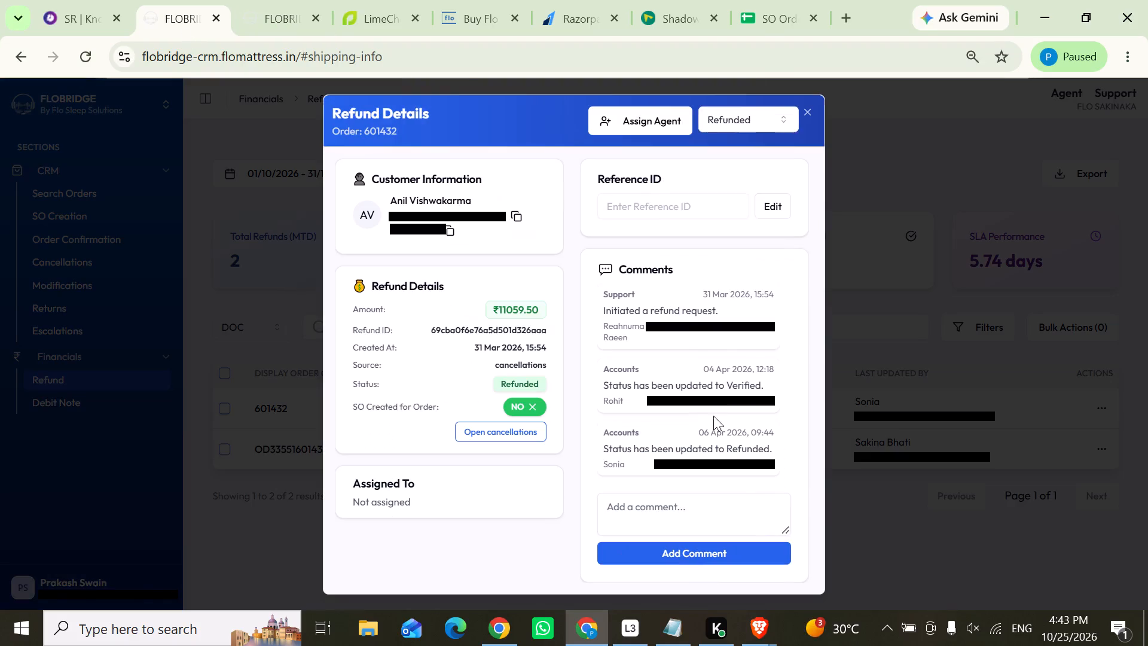
{"action": "scroll", "coordinate": [715, 456], "scroll_direction": "down", "scroll_amount": 1}
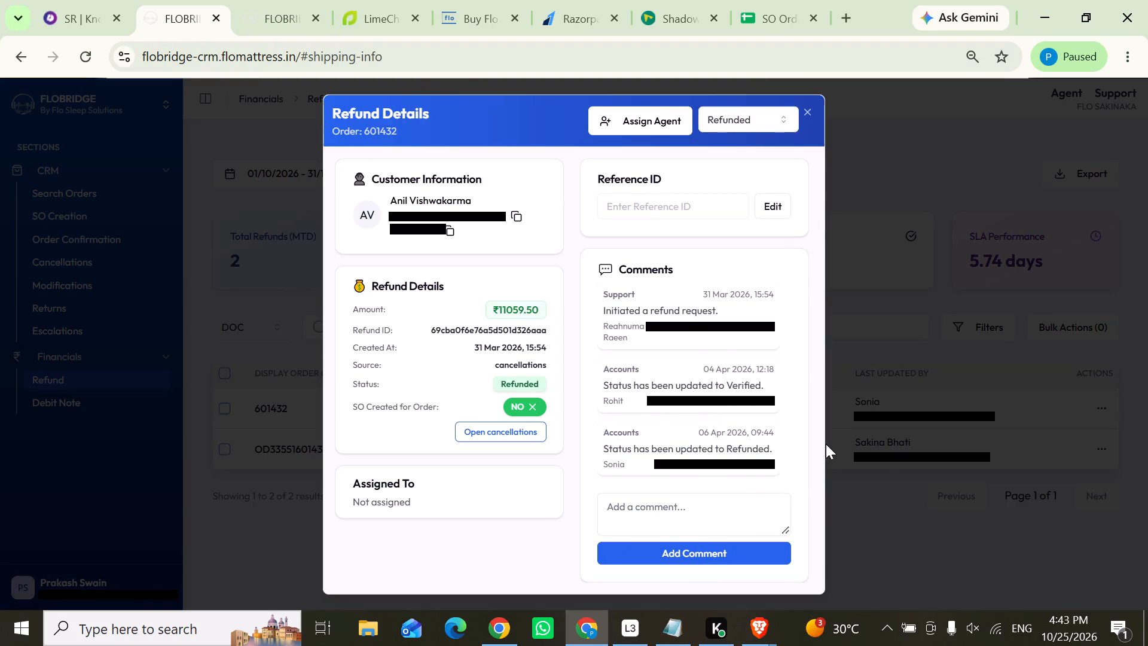
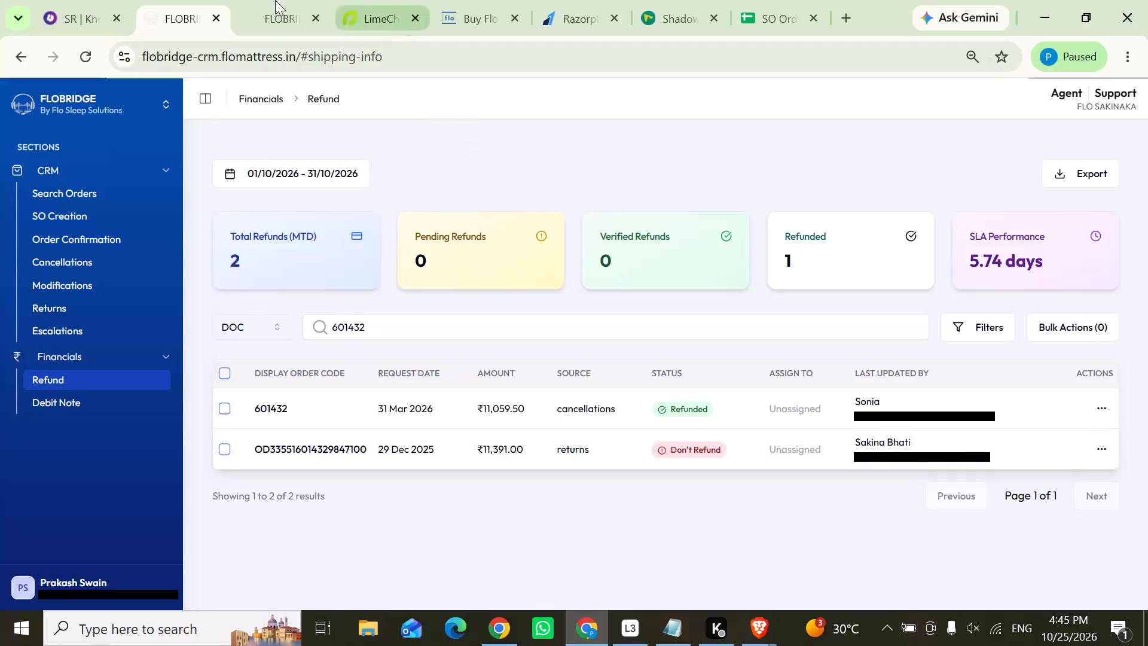
Return to the Knowlarity dashboard to check the ongoing order-status call.
{"action": "left_click", "coordinate": [58, 0]}
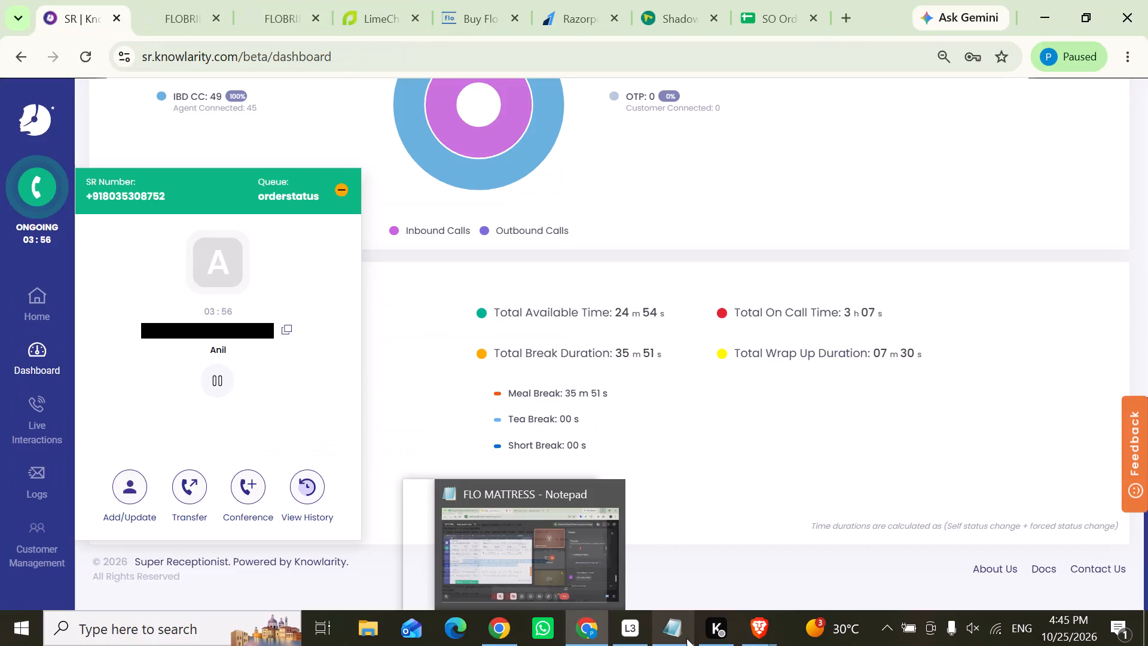
Switch to the Brave browser and read the opening part of Chapter 12 of the webcomic Childhood Bride.
{"action": "left_click", "coordinate": [783, 565]}
{"action": "scroll", "coordinate": [804, 420], "scroll_direction": "down", "scroll_amount": 1}
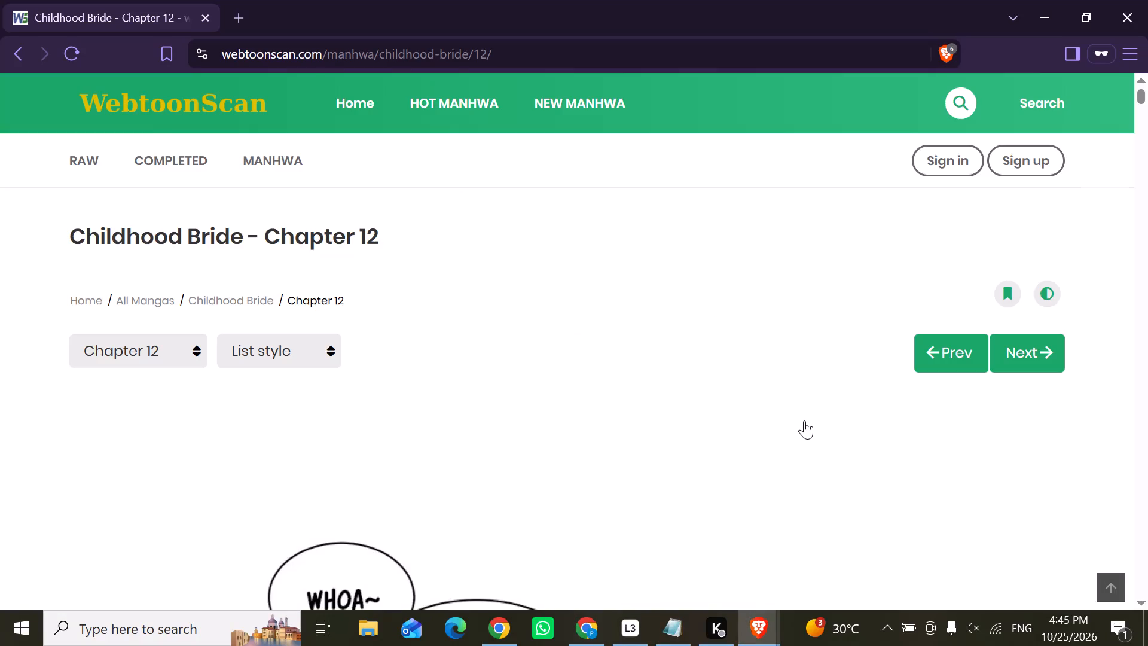
{"action": "scroll", "coordinate": [804, 420], "scroll_direction": "down", "scroll_amount": 6}
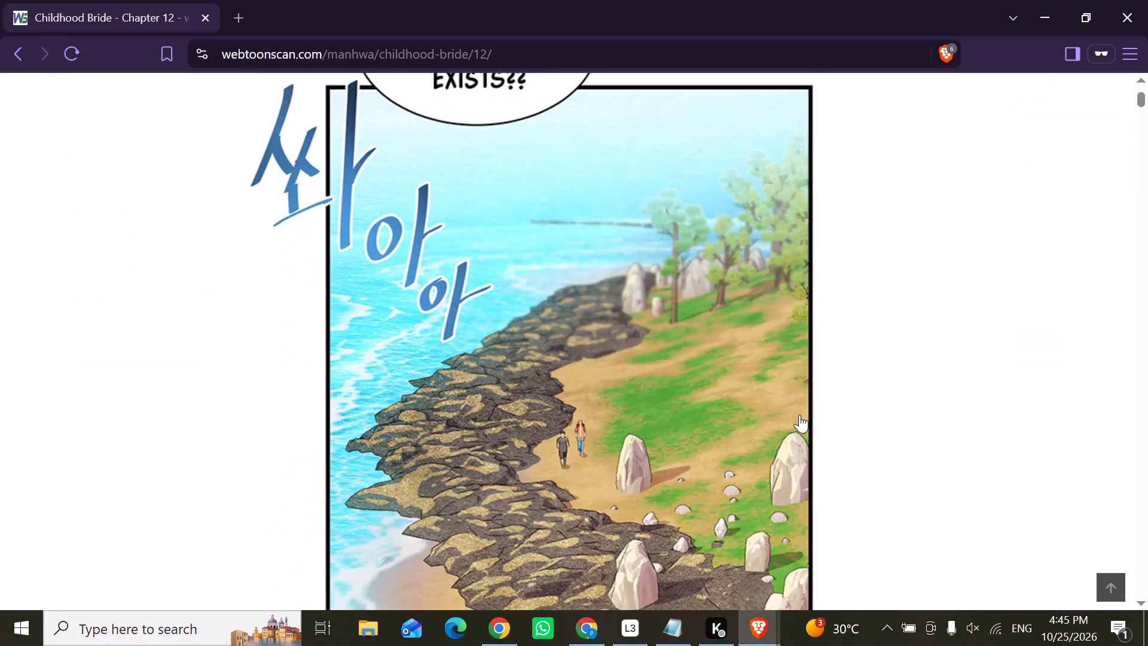
{"action": "scroll", "coordinate": [799, 415], "scroll_direction": "down", "scroll_amount": 11}
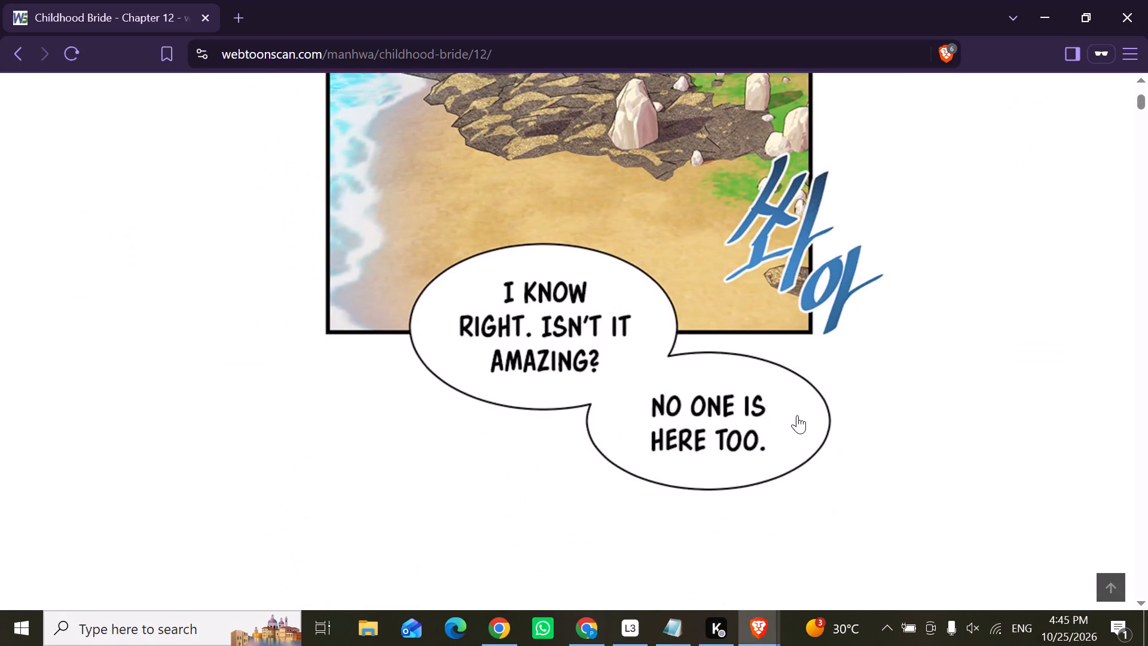
{"action": "scroll", "coordinate": [796, 416], "scroll_direction": "down", "scroll_amount": 14}
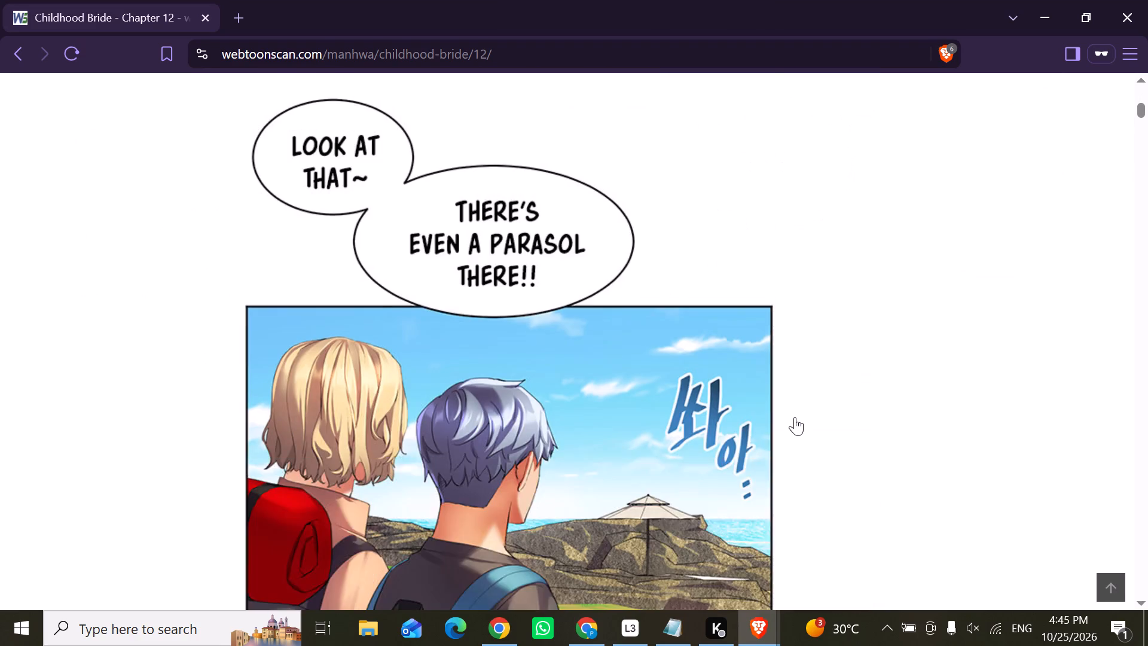
{"action": "scroll", "coordinate": [795, 417], "scroll_direction": "down", "scroll_amount": 16}
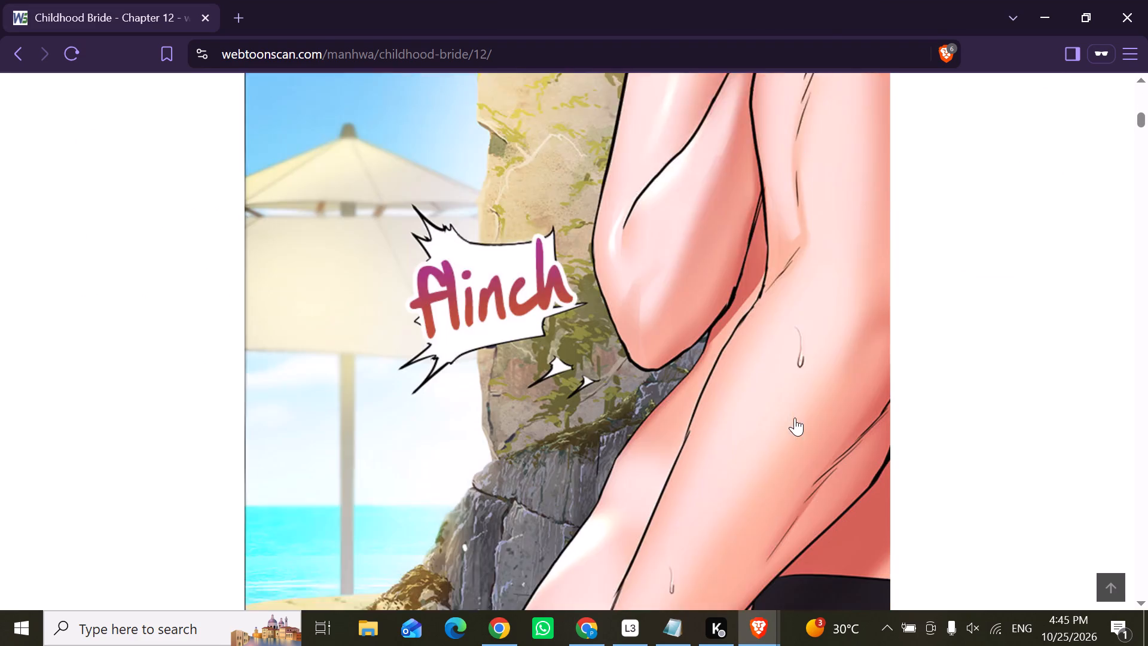
{"action": "scroll", "coordinate": [795, 418], "scroll_direction": "down", "scroll_amount": 9}
{"action": "scroll", "coordinate": [795, 418], "scroll_direction": "up", "scroll_amount": 6}
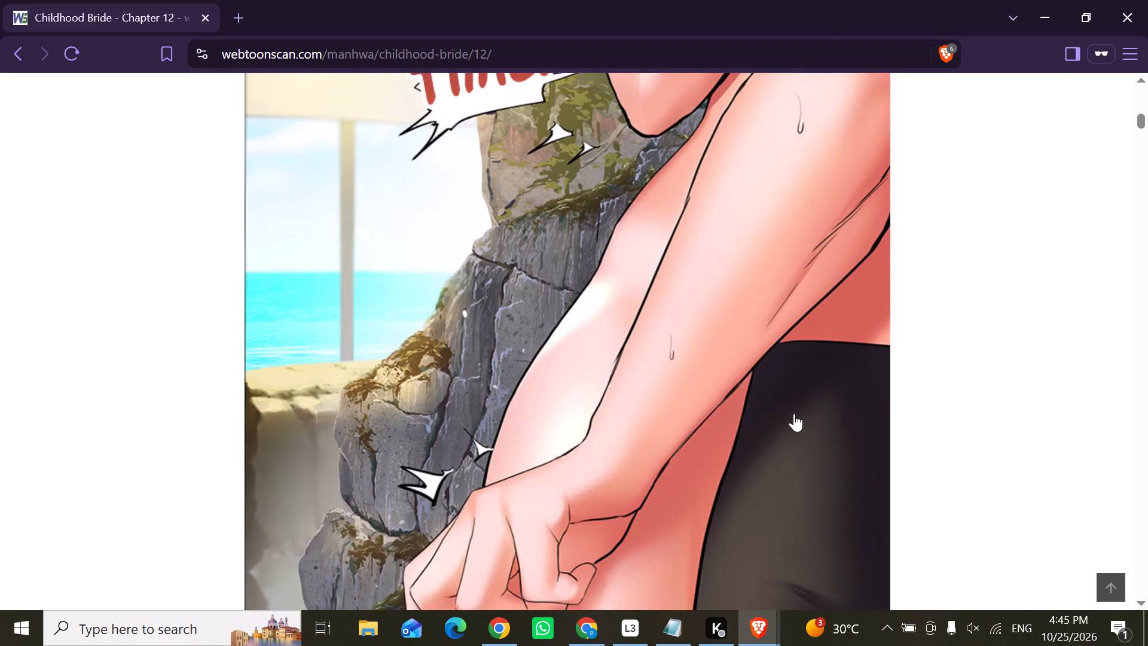
{"action": "scroll", "coordinate": [794, 413], "scroll_direction": "up", "scroll_amount": 3}
{"action": "scroll", "coordinate": [794, 413], "scroll_direction": "down", "scroll_amount": 13}
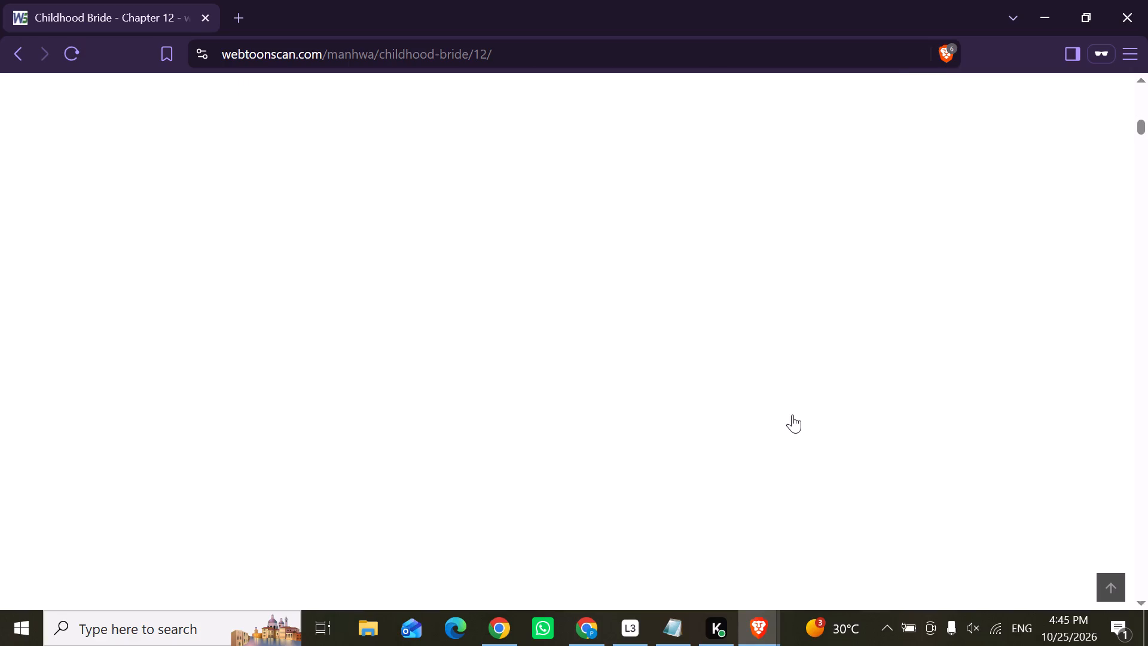
{"action": "scroll", "coordinate": [792, 415], "scroll_direction": "down", "scroll_amount": 3}
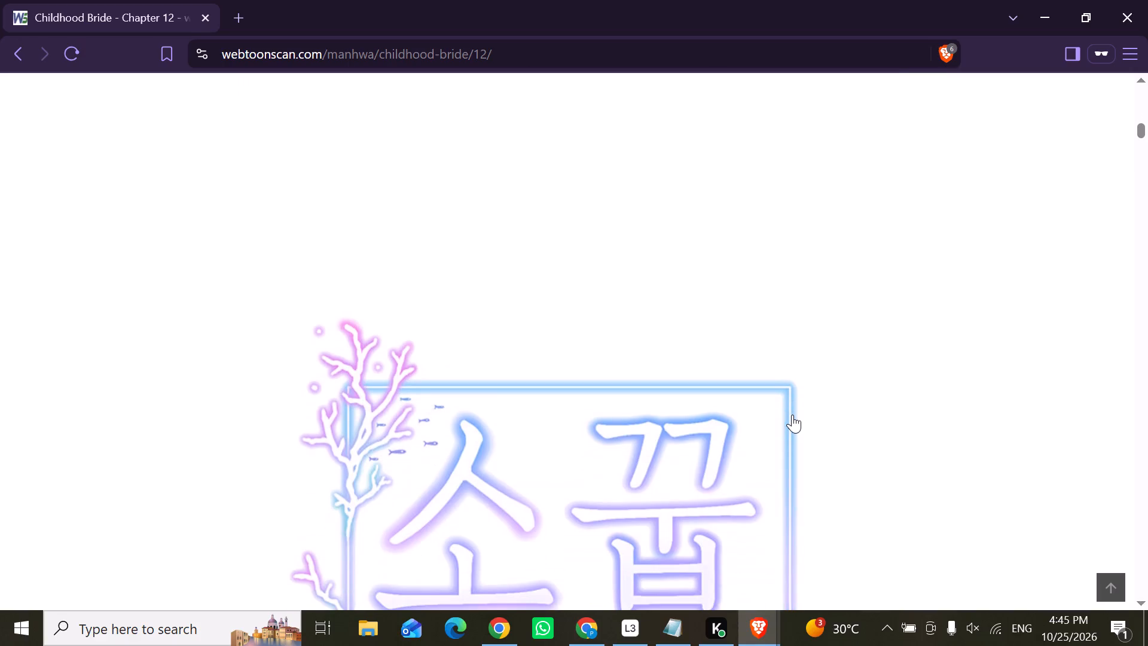
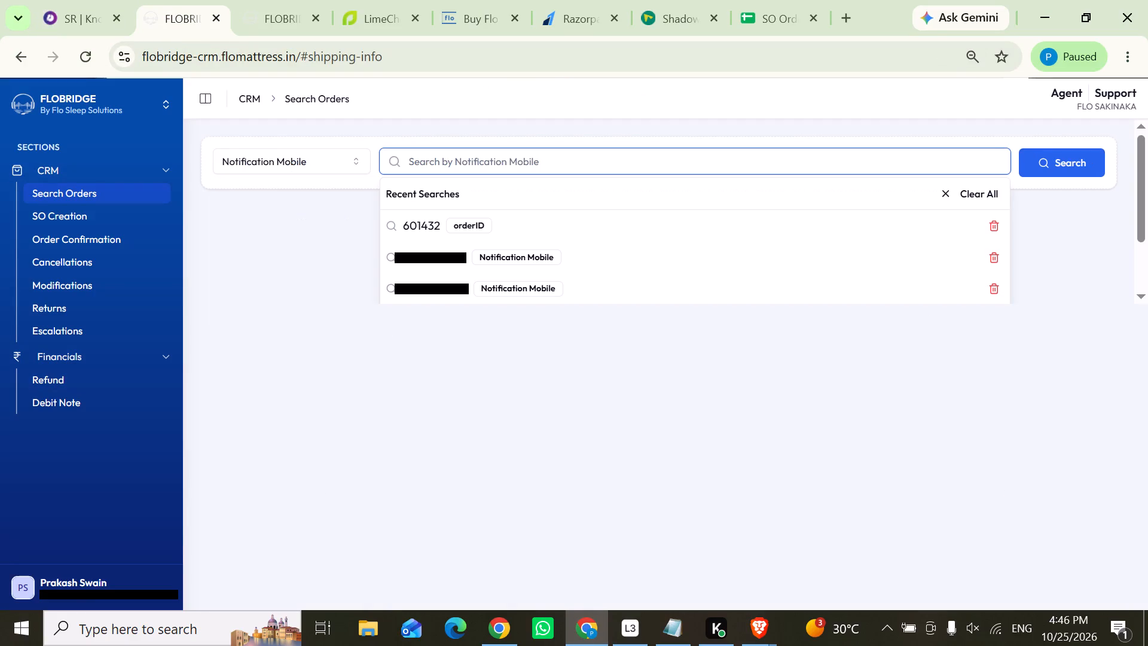
Search FLOBRIDGE orders by the caller's notification mobile number, with the number's leading prefix removed.
{"action": "key", "text": "ctrl+v"}
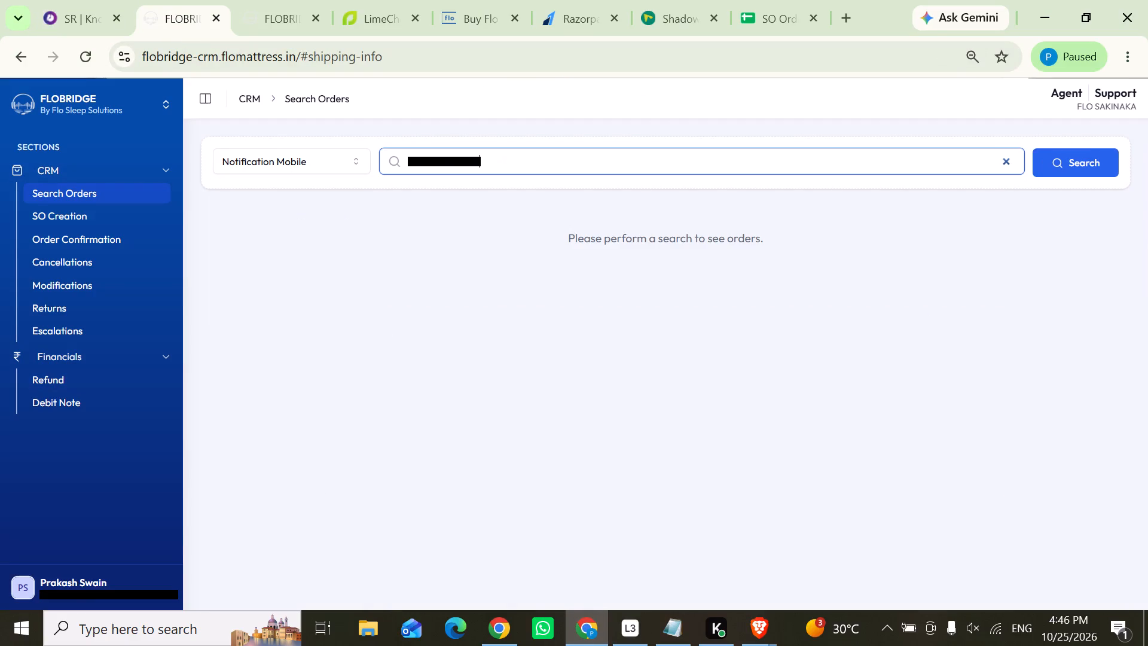
{"action": "left_click_drag", "start_coordinate": [423, 161], "coordinate": [389, 154]}
{"action": "key", "text": "BackSpace"}
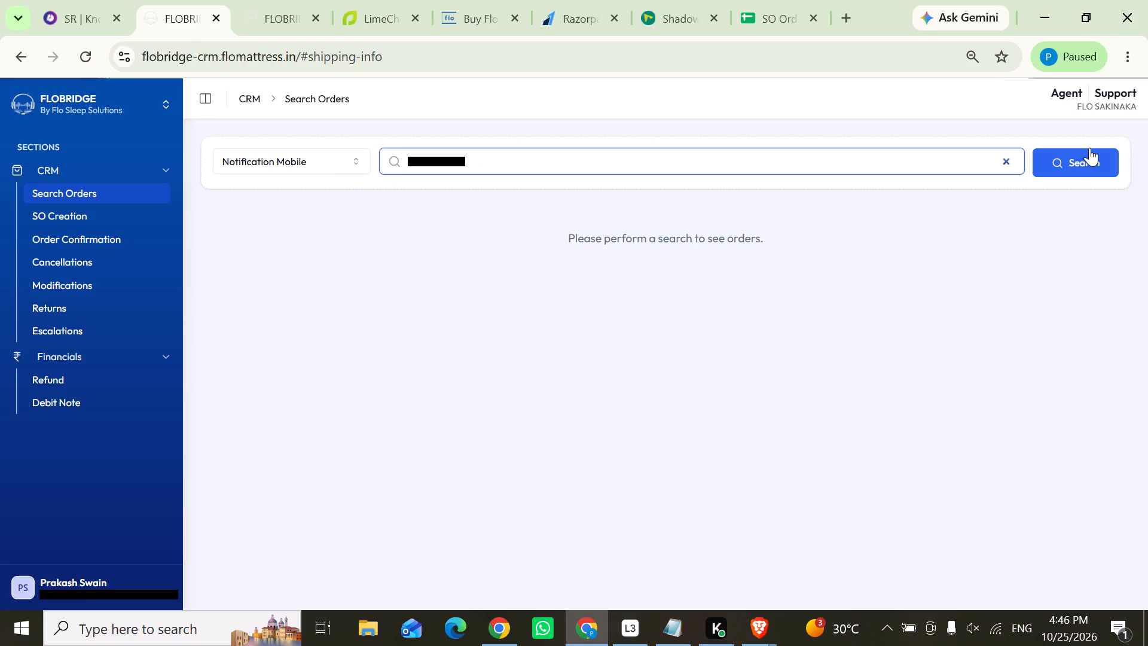
{"action": "left_click", "coordinate": [1088, 153]}
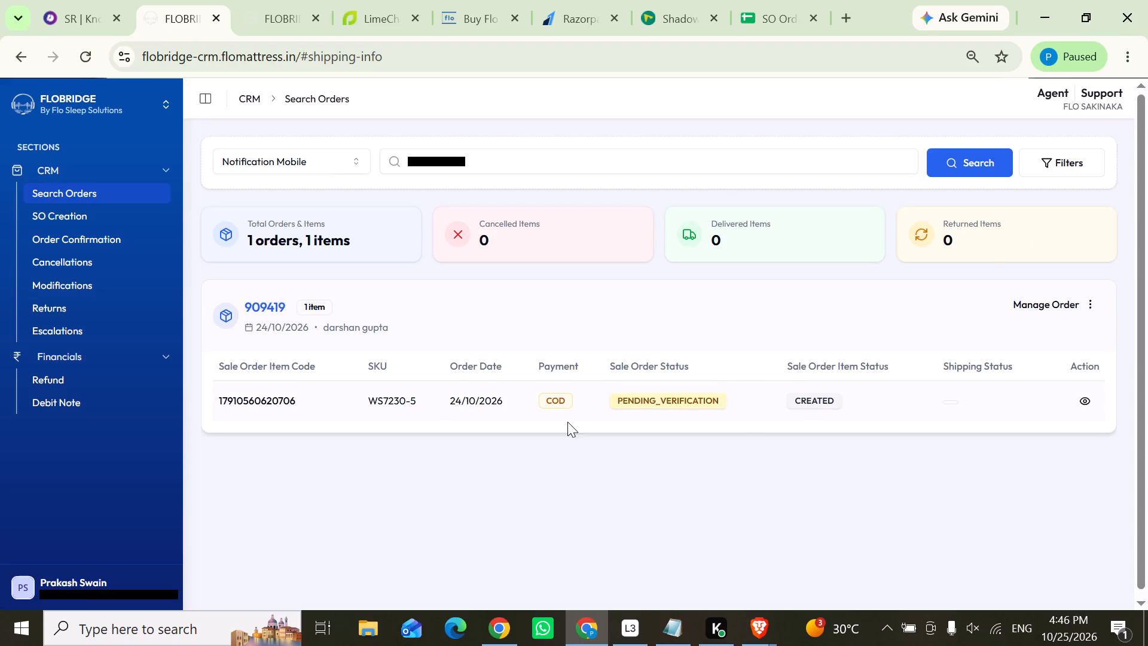
{"action": "left_click", "coordinate": [88, 7]}
{"action": "left_click", "coordinate": [175, 0]}
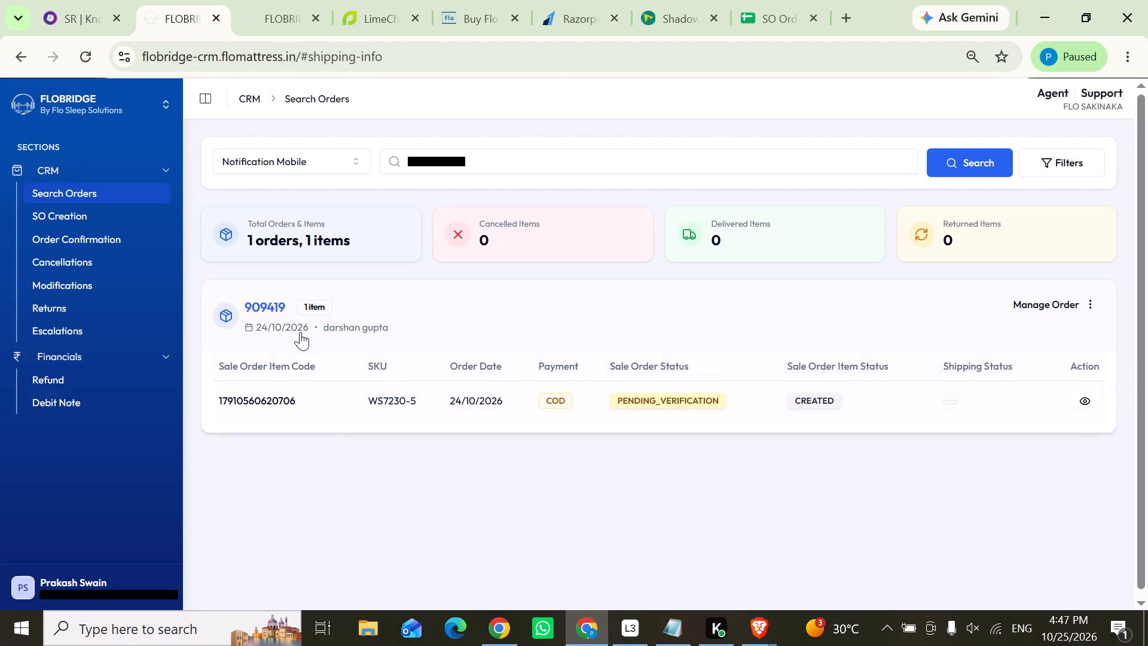
{"action": "left_click_drag", "start_coordinate": [285, 305], "coordinate": [235, 307]}
{"action": "key", "text": "ctrl+c"}
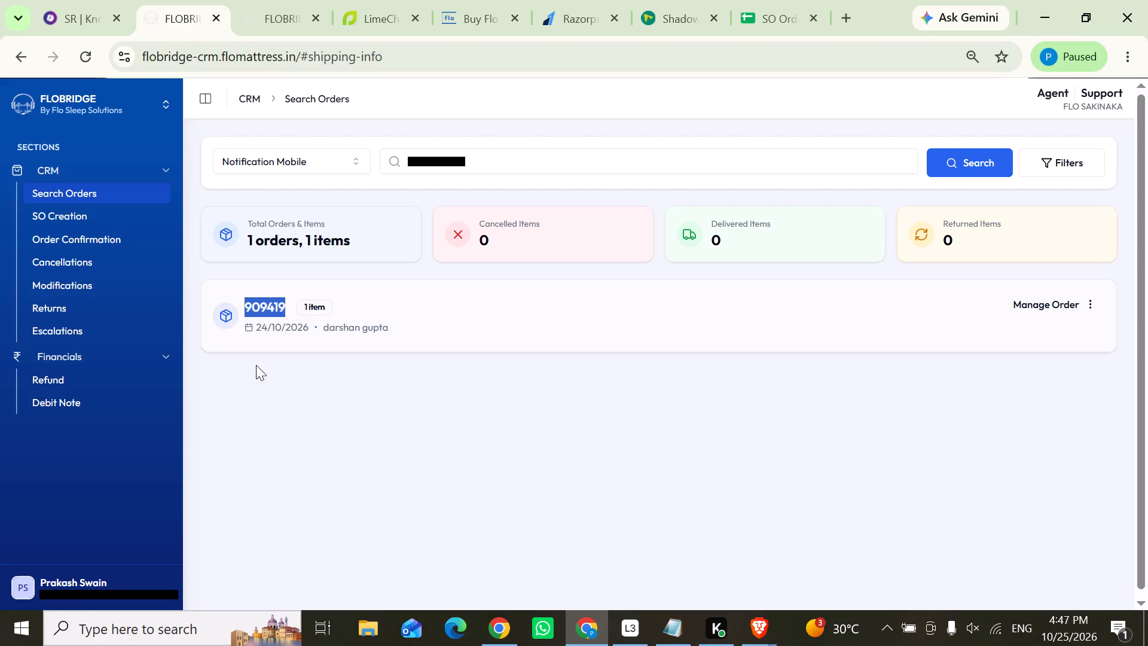
{"action": "left_click", "coordinate": [81, 0]}
{"action": "left_click", "coordinate": [160, 492]}
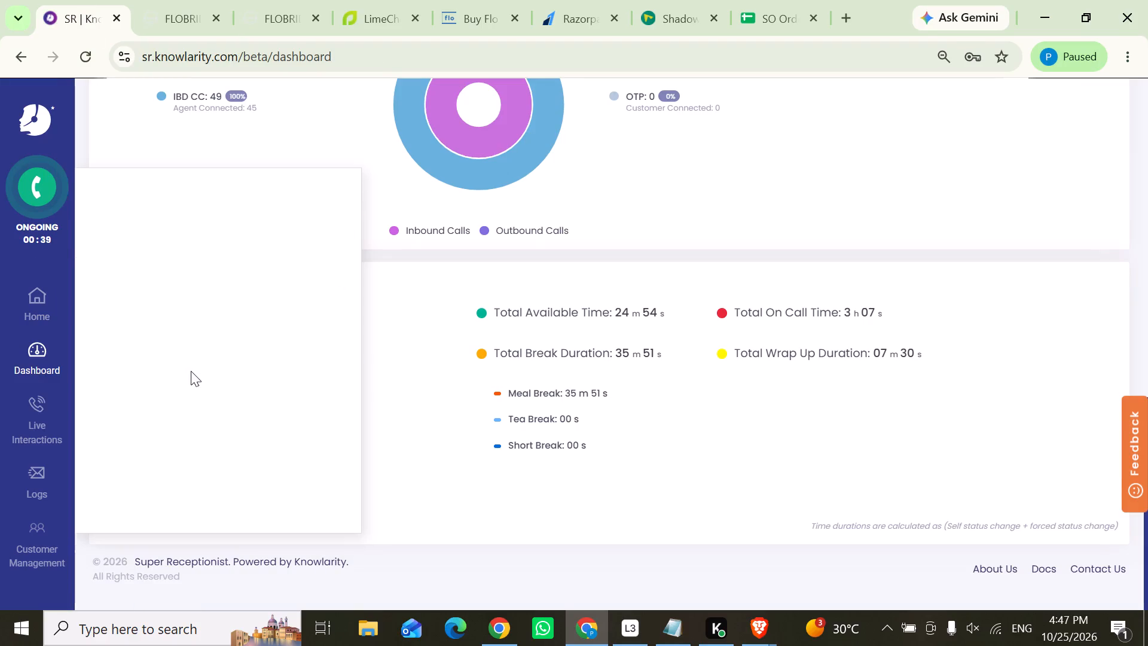
{"action": "scroll", "coordinate": [191, 371], "scroll_direction": "down", "scroll_amount": 1}
{"action": "left_click", "coordinate": [188, 431]}
{"action": "left_click", "coordinate": [200, 471]}
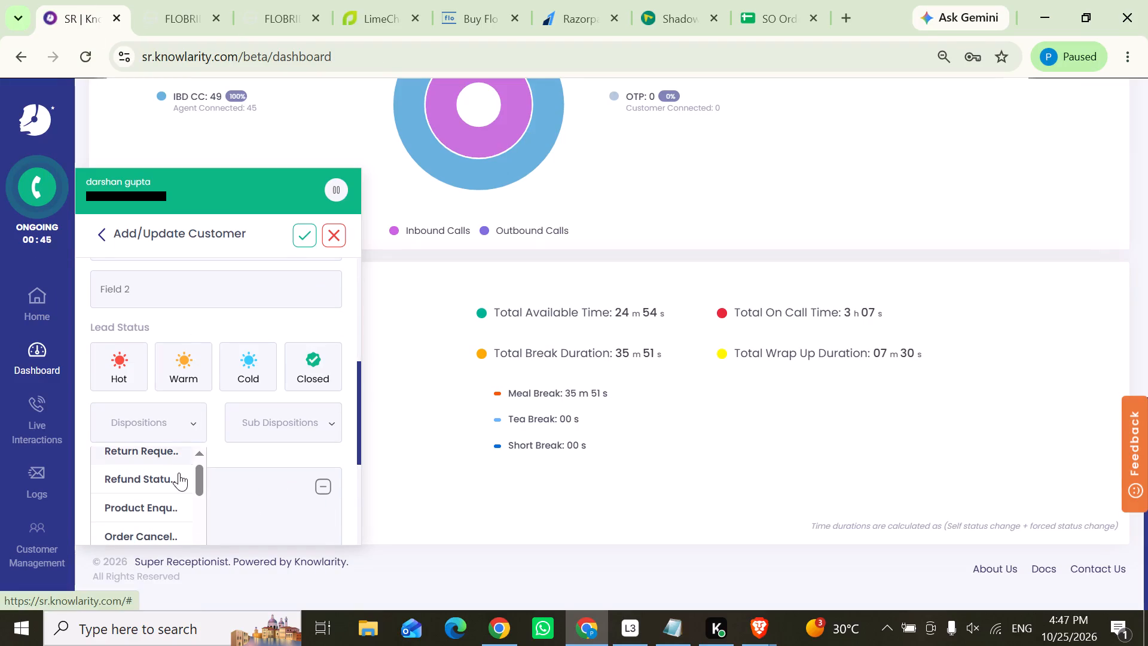
{"action": "left_click_drag", "start_coordinate": [197, 479], "coordinate": [200, 505]}
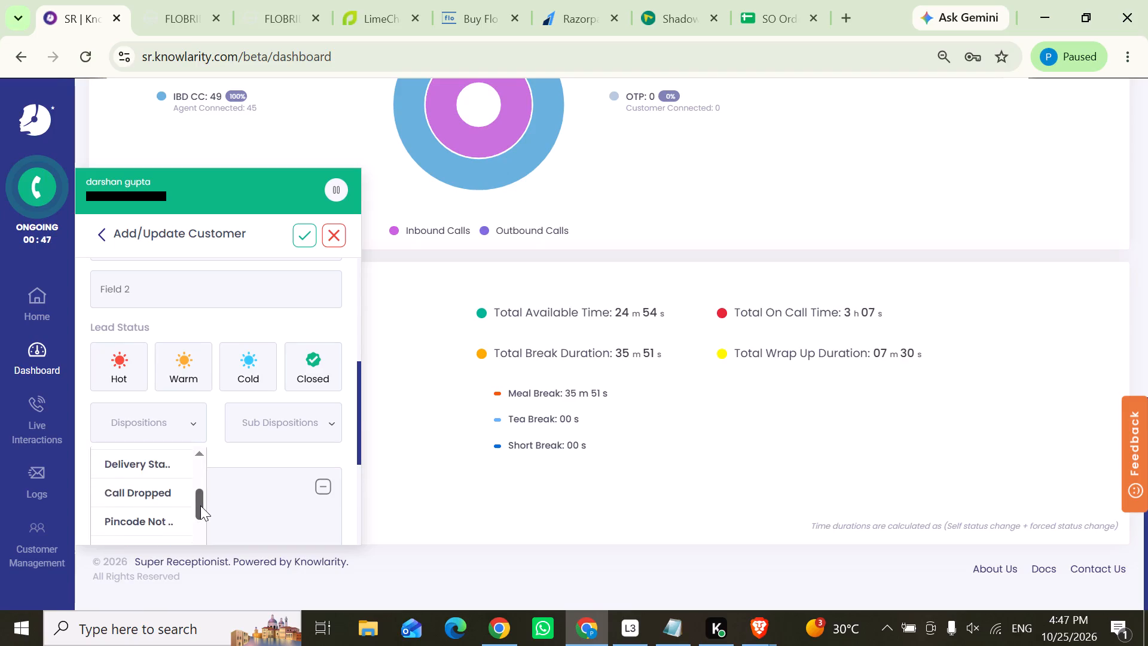
{"action": "left_click_drag", "start_coordinate": [200, 505], "coordinate": [197, 551]}
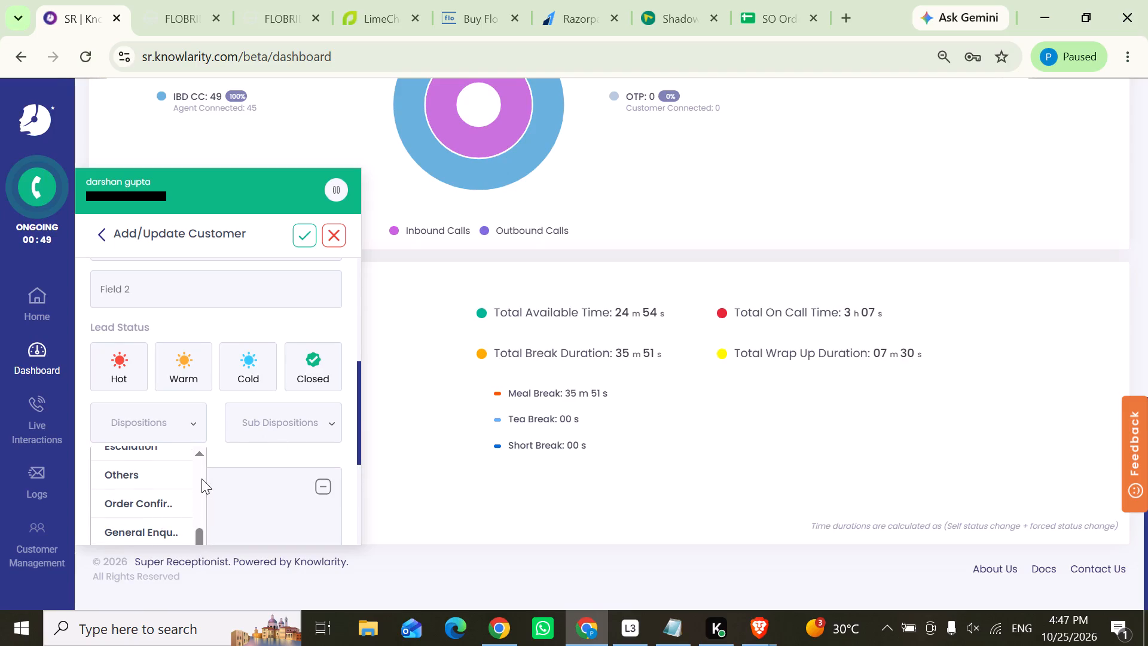
{"action": "left_click", "coordinate": [197, 538]}
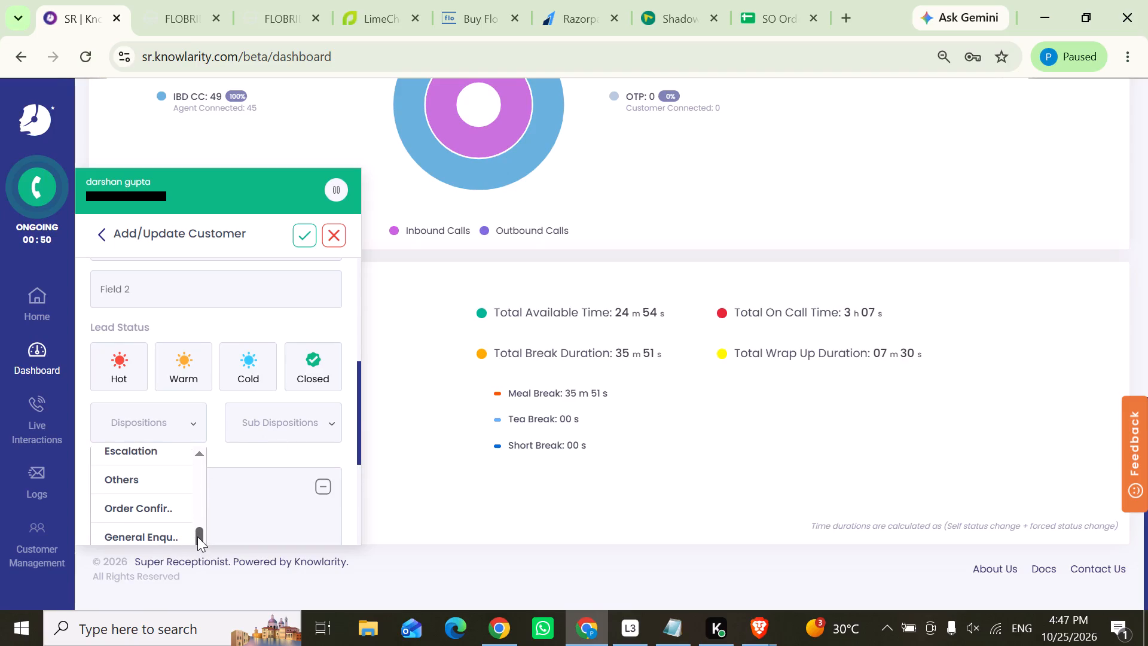
{"action": "left_click", "coordinate": [178, 513]}
{"action": "left_click", "coordinate": [183, 518]}
{"action": "key", "text": "ctrl+v"}
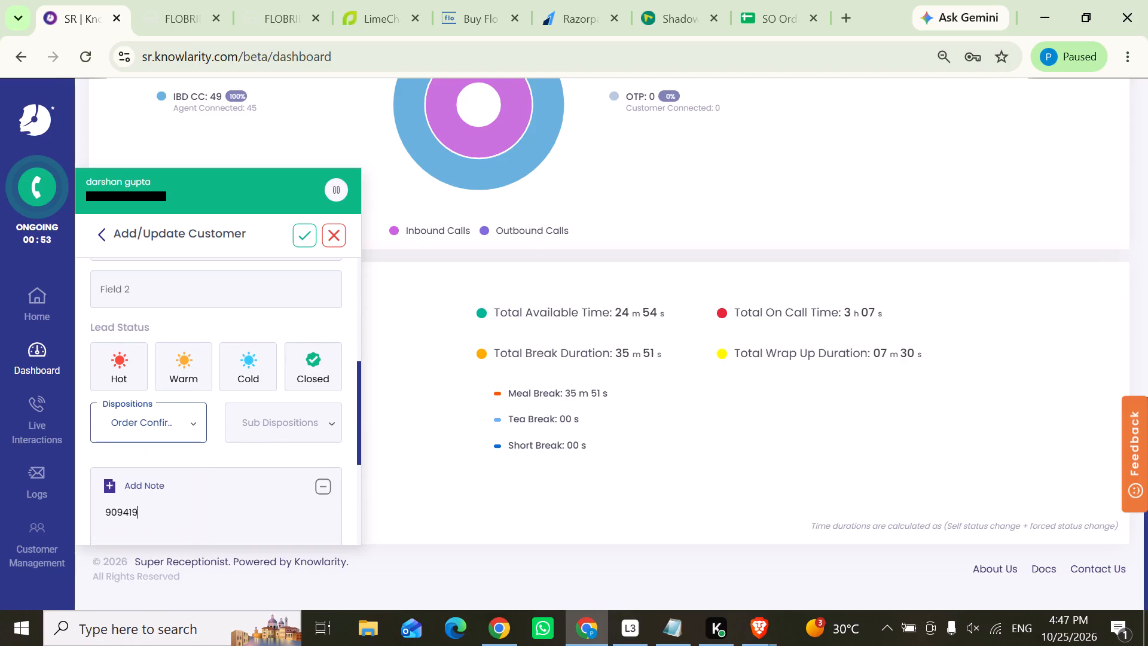
{"action": "left_click", "coordinate": [305, 233]}
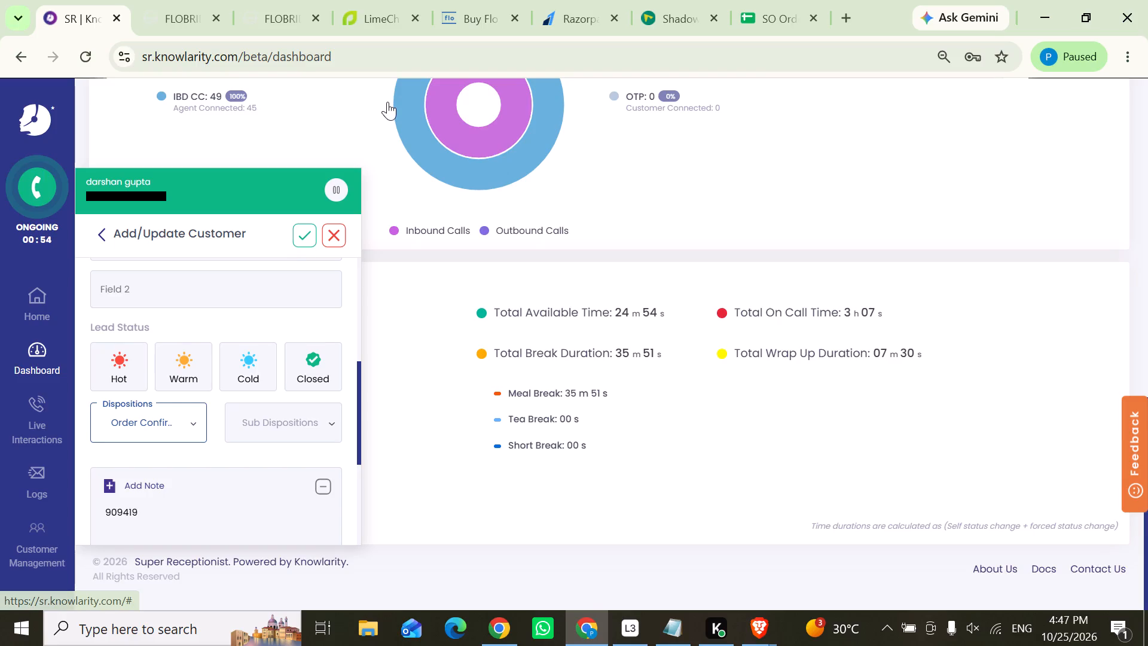
{"action": "left_click", "coordinate": [157, 0]}
{"action": "left_click", "coordinate": [458, 321]}
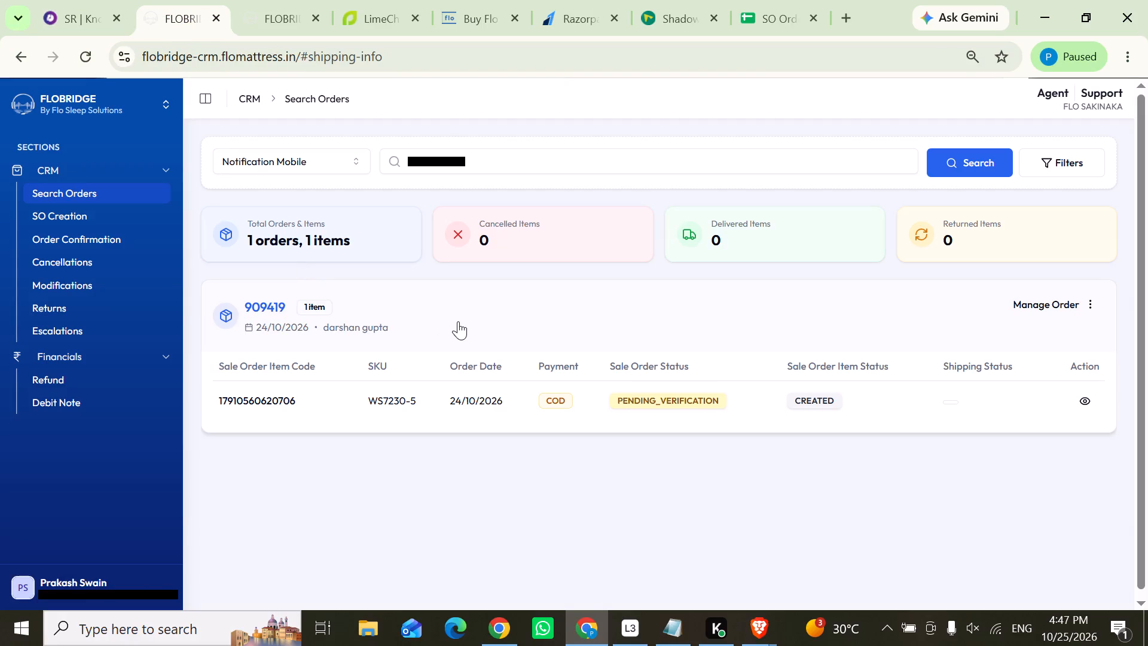
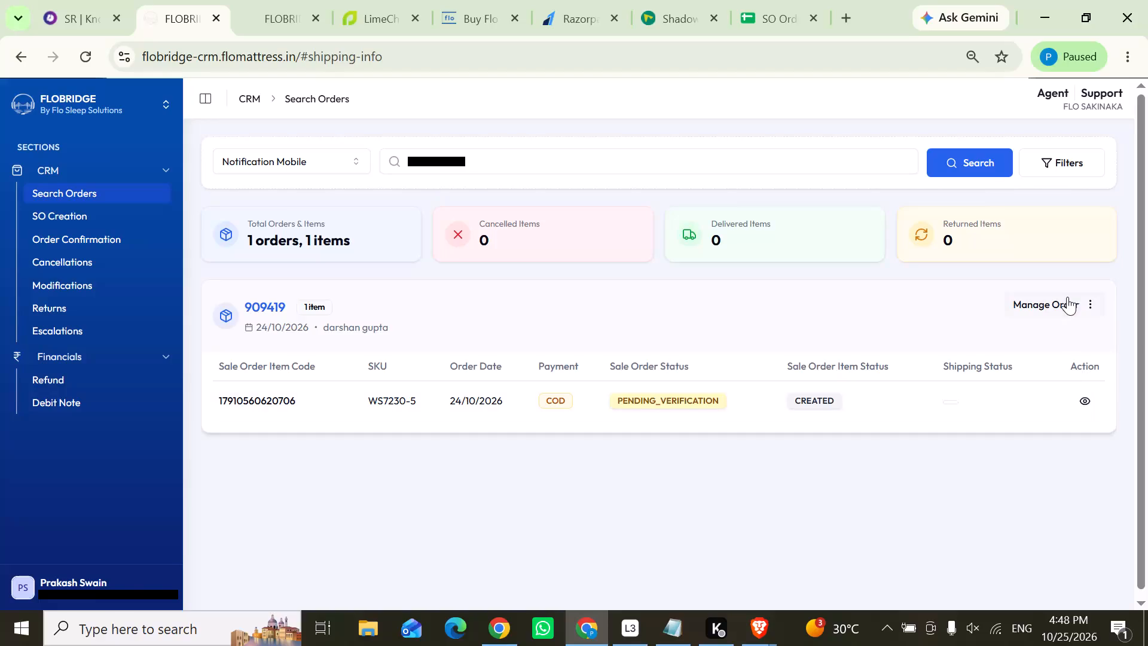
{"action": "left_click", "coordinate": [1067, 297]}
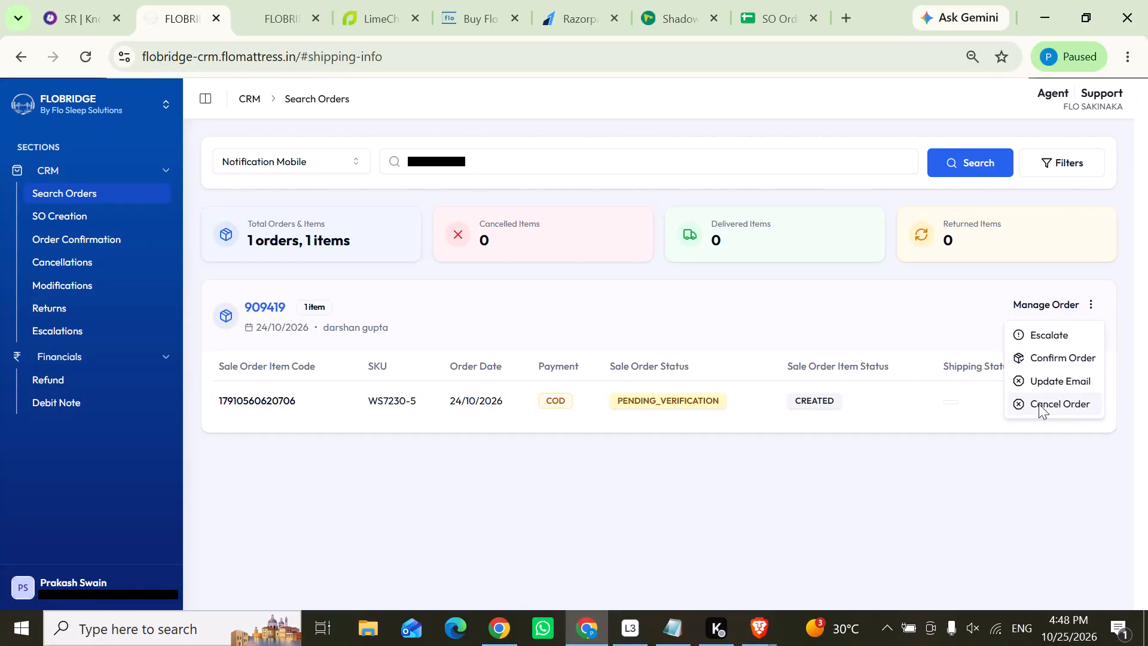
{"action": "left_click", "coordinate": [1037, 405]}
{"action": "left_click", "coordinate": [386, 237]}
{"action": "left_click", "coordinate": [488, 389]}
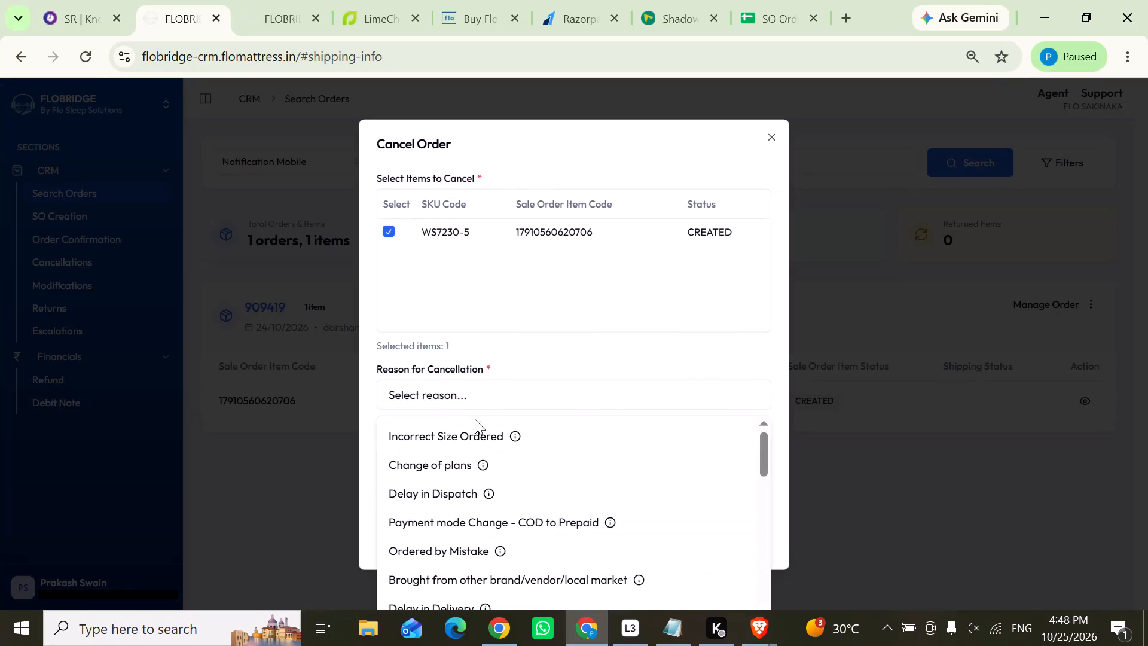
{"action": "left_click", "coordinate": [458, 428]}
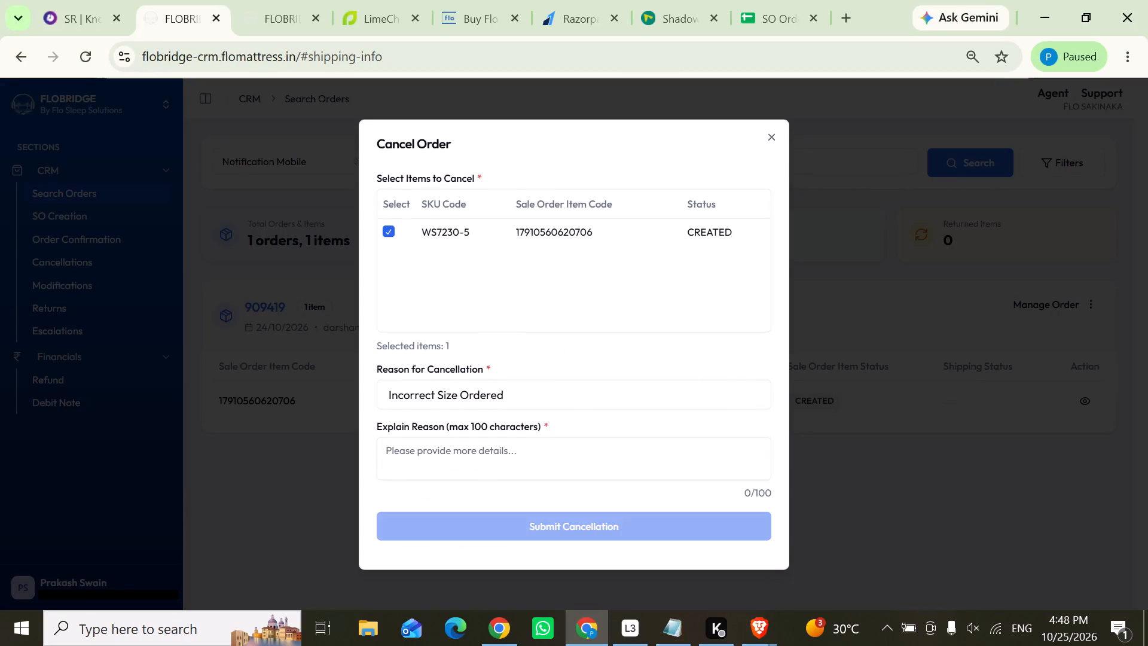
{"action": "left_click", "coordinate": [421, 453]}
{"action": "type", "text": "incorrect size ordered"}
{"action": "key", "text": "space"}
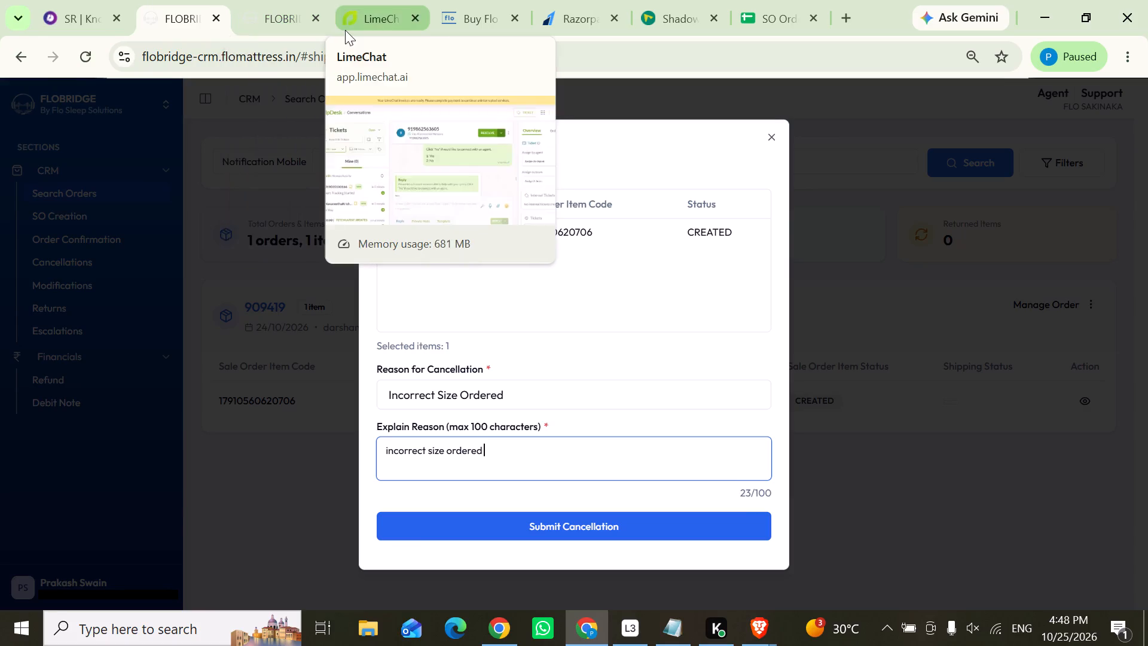
Copy the new caller's number from Knowlarity and search FLOBRIDGE orders by notification mobile, with the number's leading prefix removed.
{"action": "left_click", "coordinate": [62, 16]}
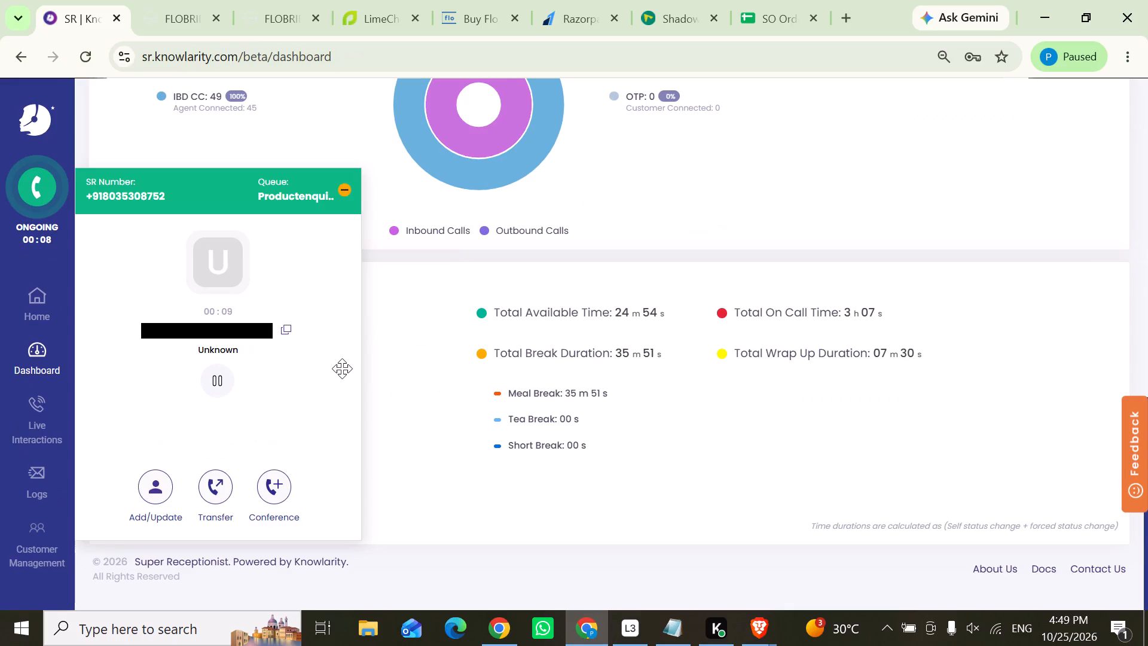
{"action": "left_click", "coordinate": [285, 324]}
{"action": "left_click", "coordinate": [157, 5]}
{"action": "left_click", "coordinate": [255, 190]}
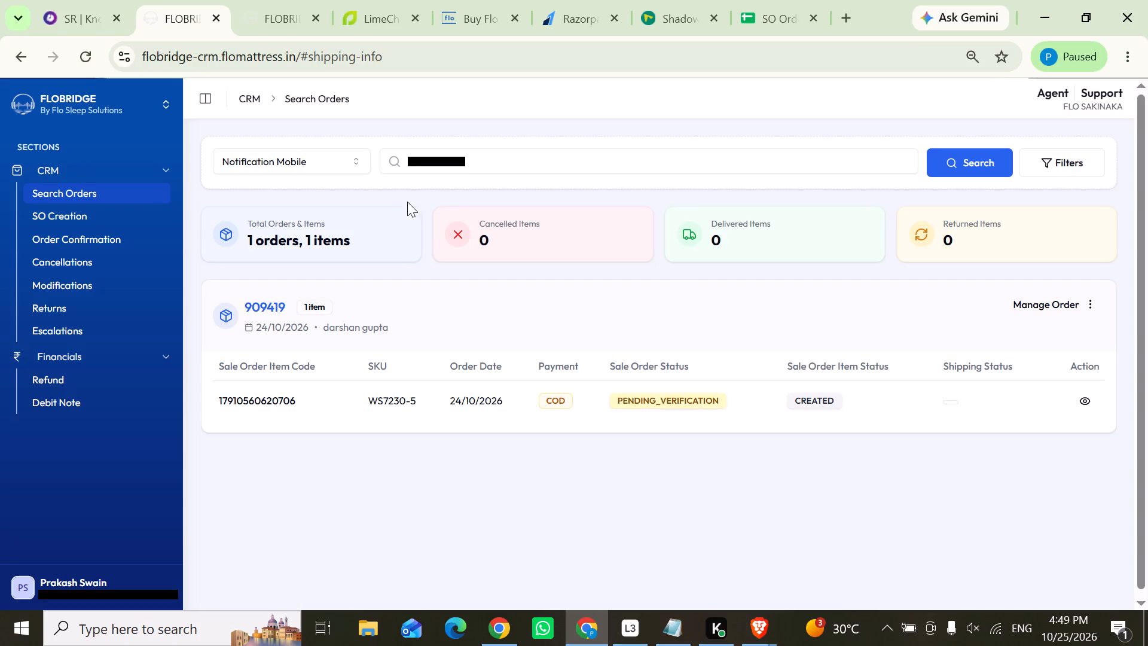
{"action": "left_click_drag", "start_coordinate": [469, 160], "coordinate": [309, 159]}
{"action": "key", "text": "ctrl+v"}
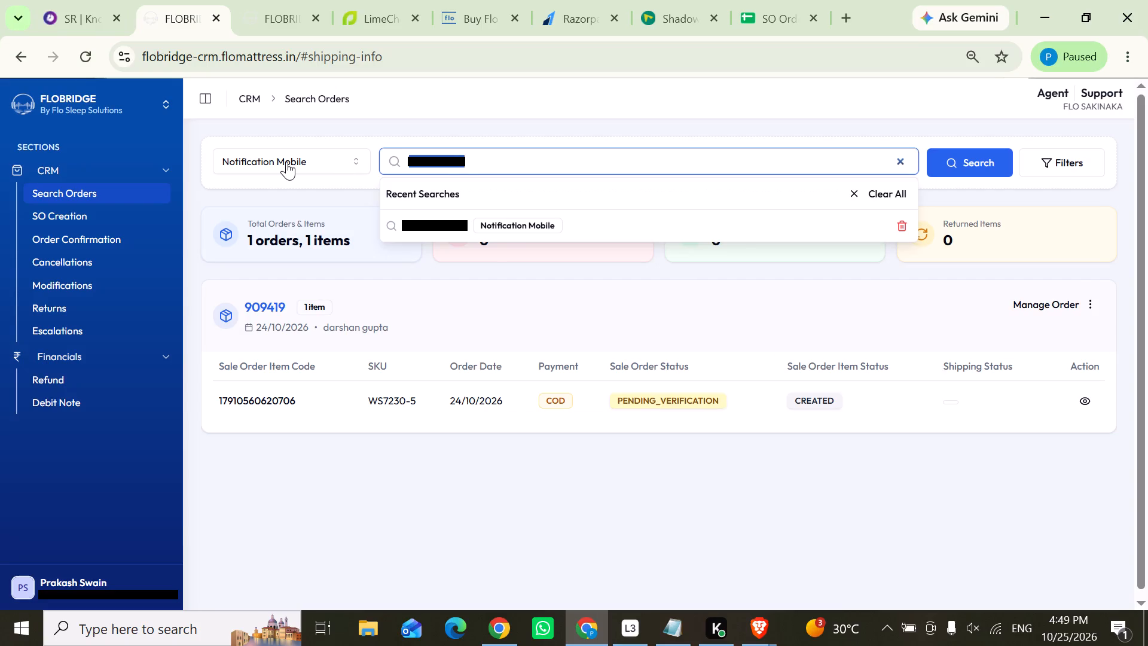
{"action": "left_click_drag", "start_coordinate": [423, 159], "coordinate": [399, 159]}
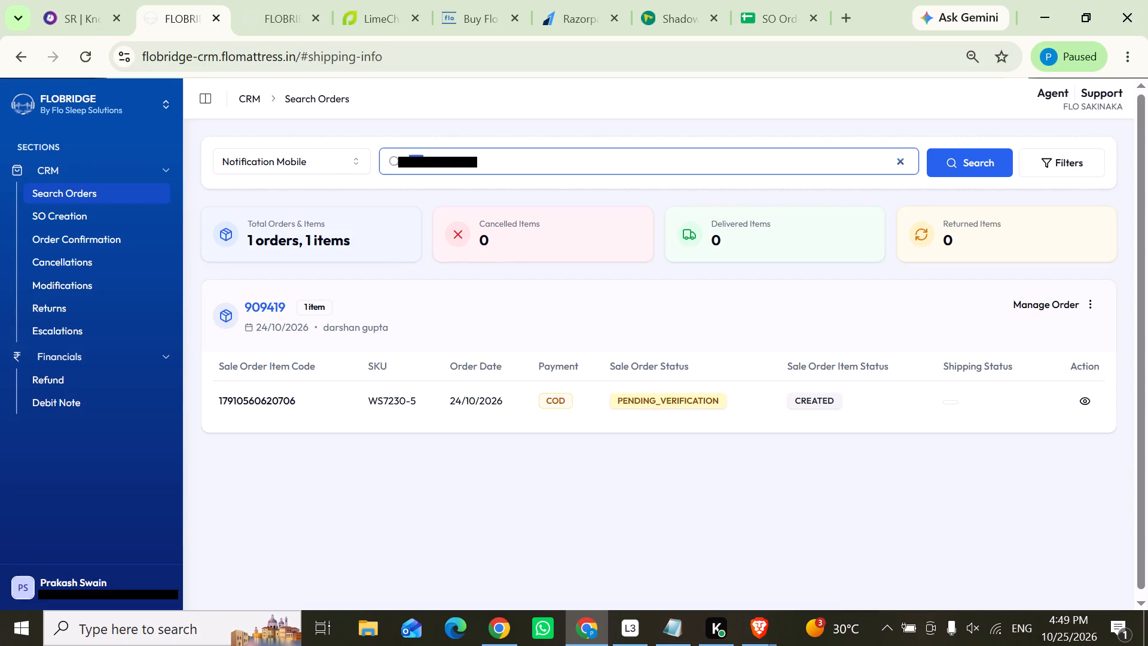
{"action": "key", "text": "BackSpace"}
{"action": "left_click", "coordinate": [981, 171]}
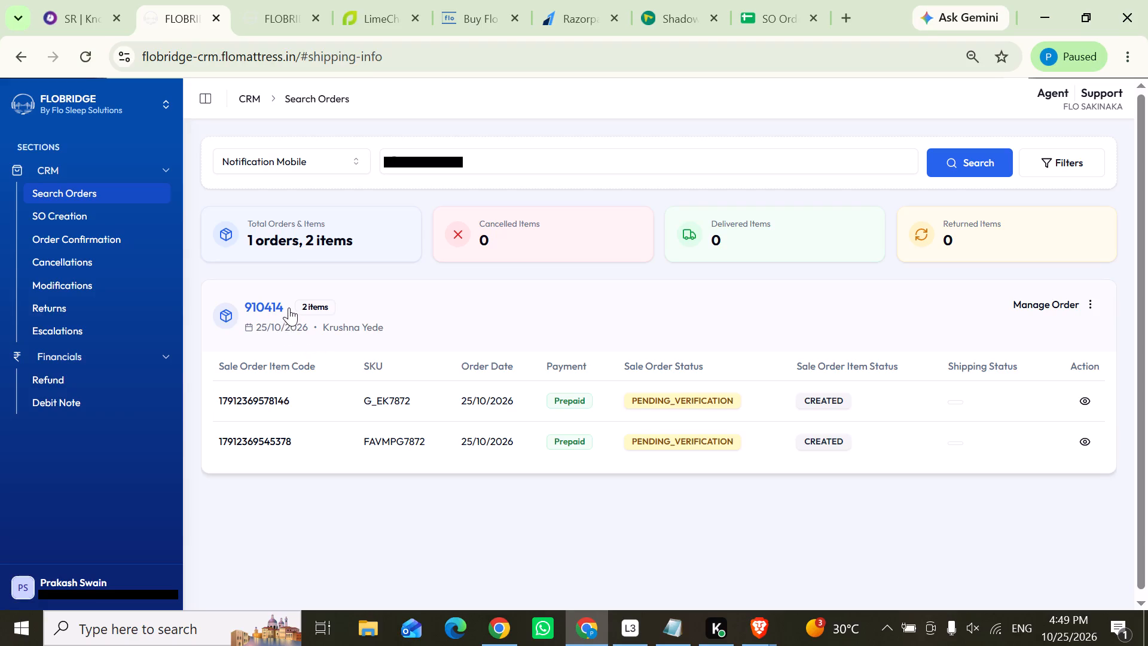
{"action": "left_click_drag", "start_coordinate": [288, 306], "coordinate": [242, 311]}
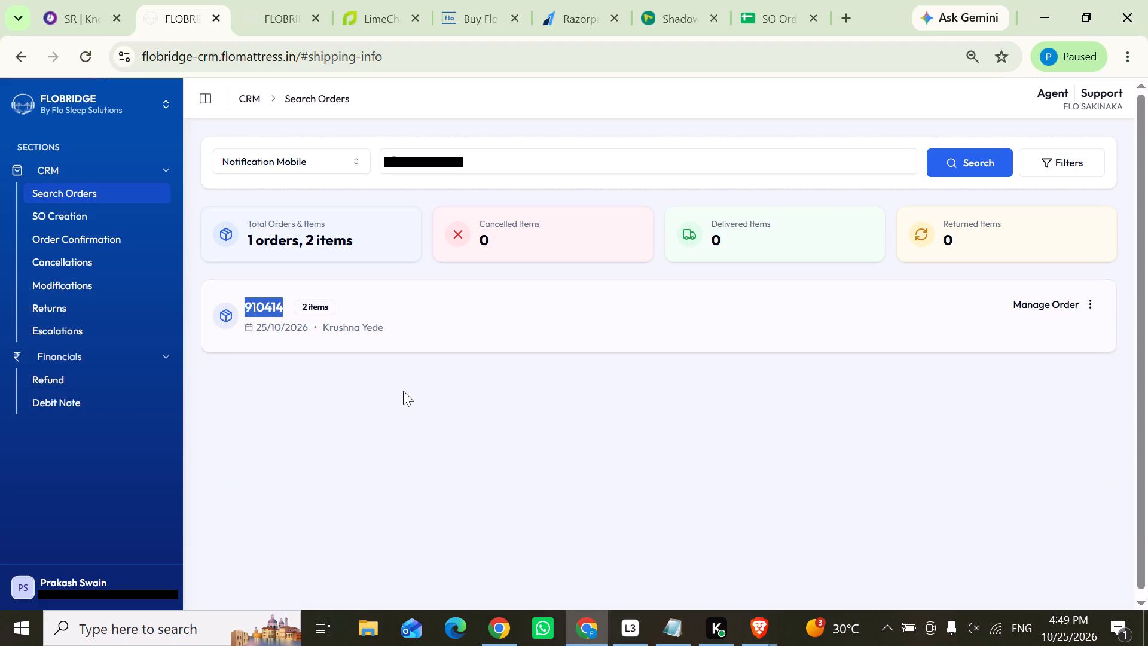
{"action": "key", "text": "ctrl+c"}
{"action": "left_click", "coordinate": [452, 334]}
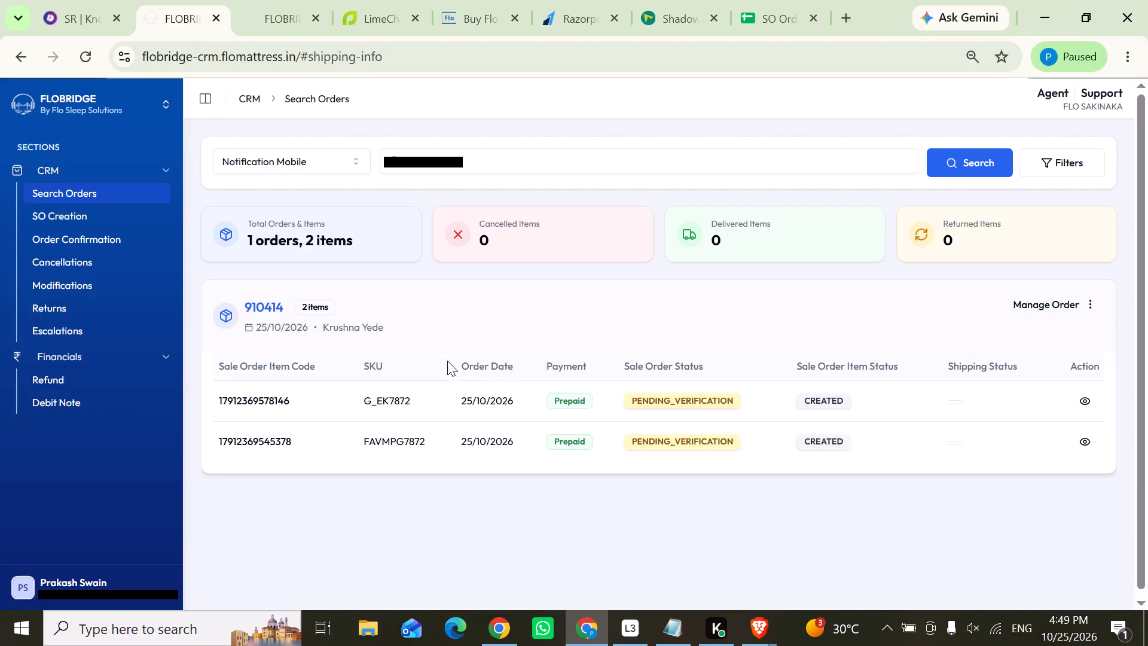
{"action": "left_click", "coordinate": [63, 11]}
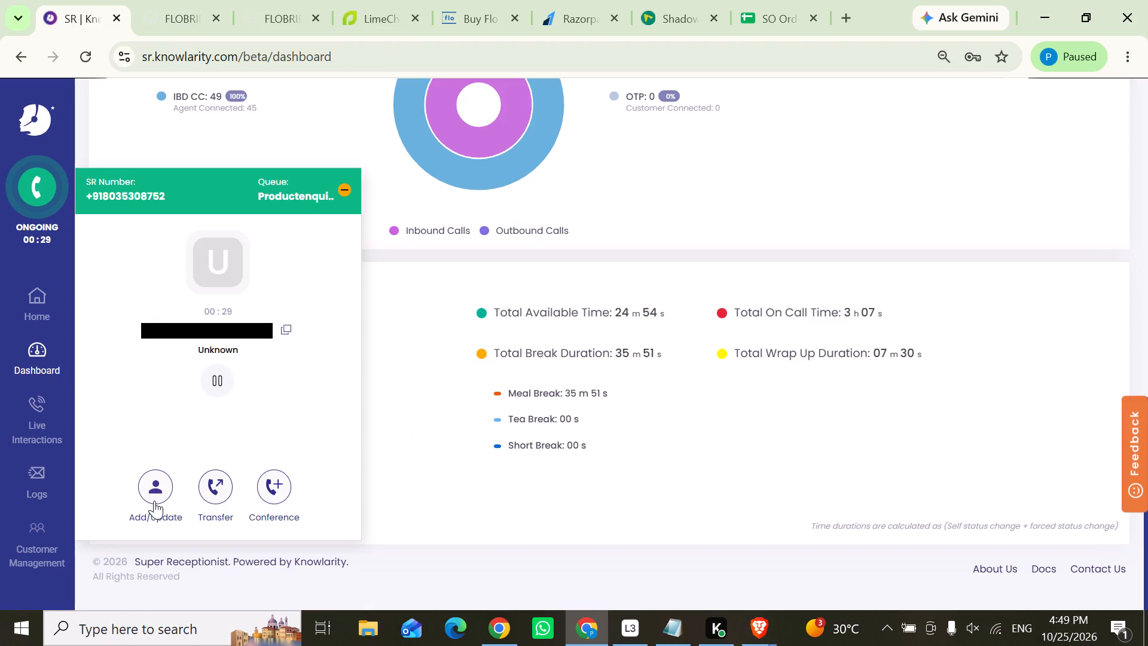
{"action": "left_click", "coordinate": [150, 489]}
{"action": "left_click", "coordinate": [163, 11]}
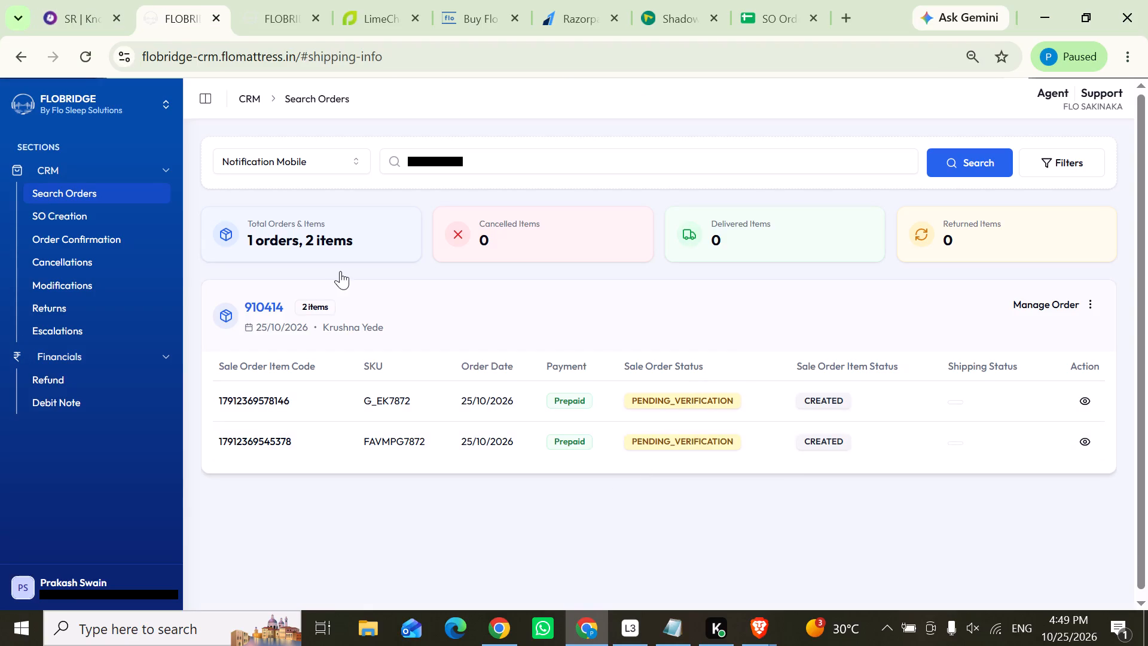
{"action": "left_click", "coordinate": [79, 14]}
{"action": "left_click", "coordinate": [191, 322]}
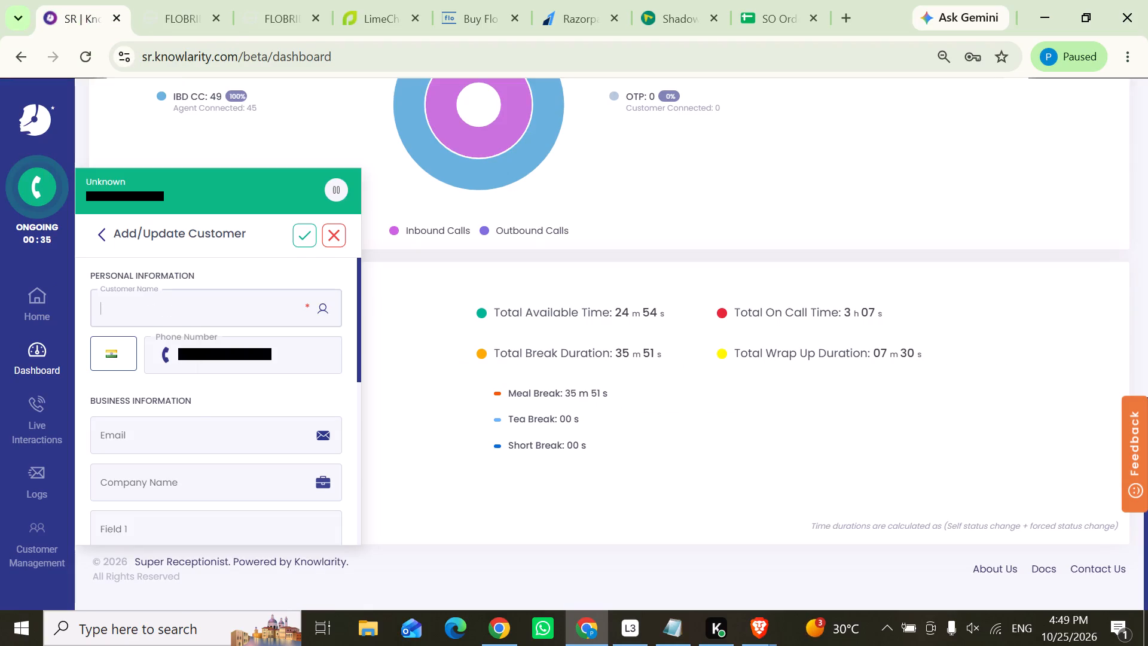
{"action": "type", "text": "krushna"}
{"action": "key", "text": "space"}
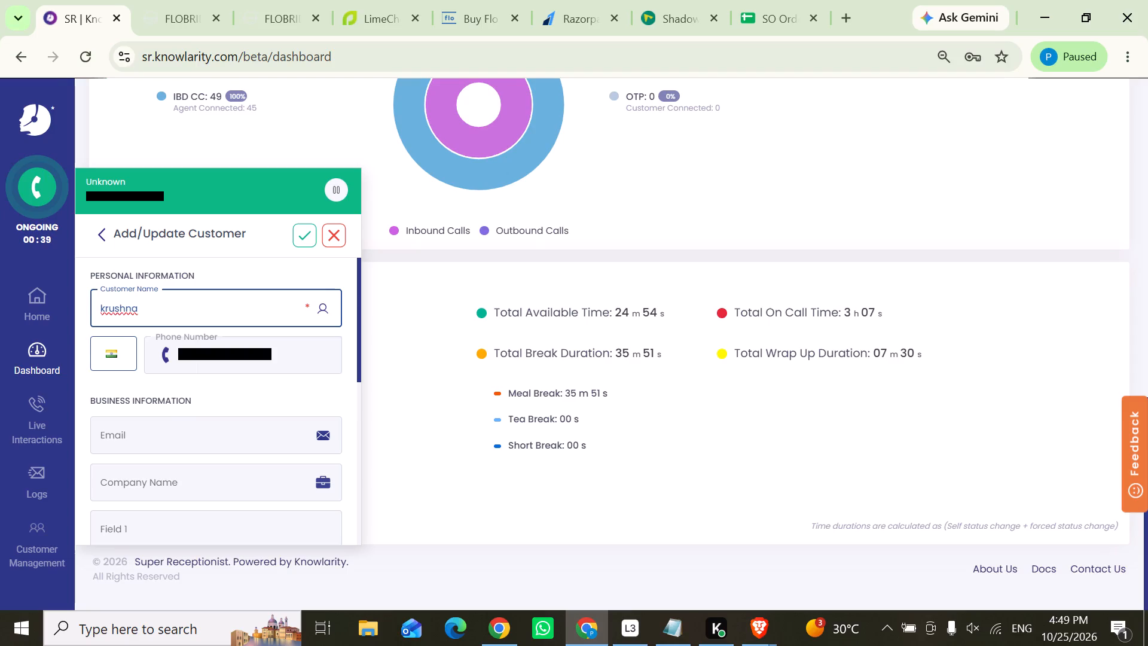
{"action": "scroll", "coordinate": [215, 396], "scroll_direction": "down", "scroll_amount": 1}
{"action": "left_click", "coordinate": [193, 421]}
{"action": "left_click_drag", "start_coordinate": [195, 475], "coordinate": [195, 506]}
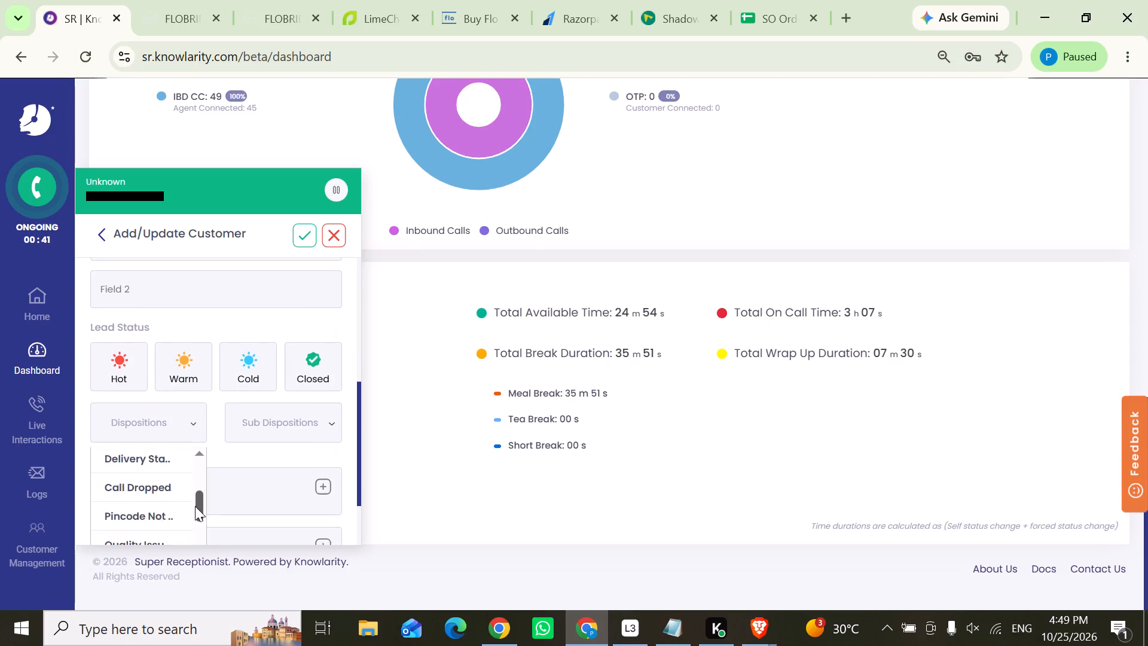
{"action": "left_click_drag", "start_coordinate": [195, 506], "coordinate": [192, 570]}
{"action": "left_click", "coordinate": [155, 513]}
{"action": "left_click", "coordinate": [324, 491]}
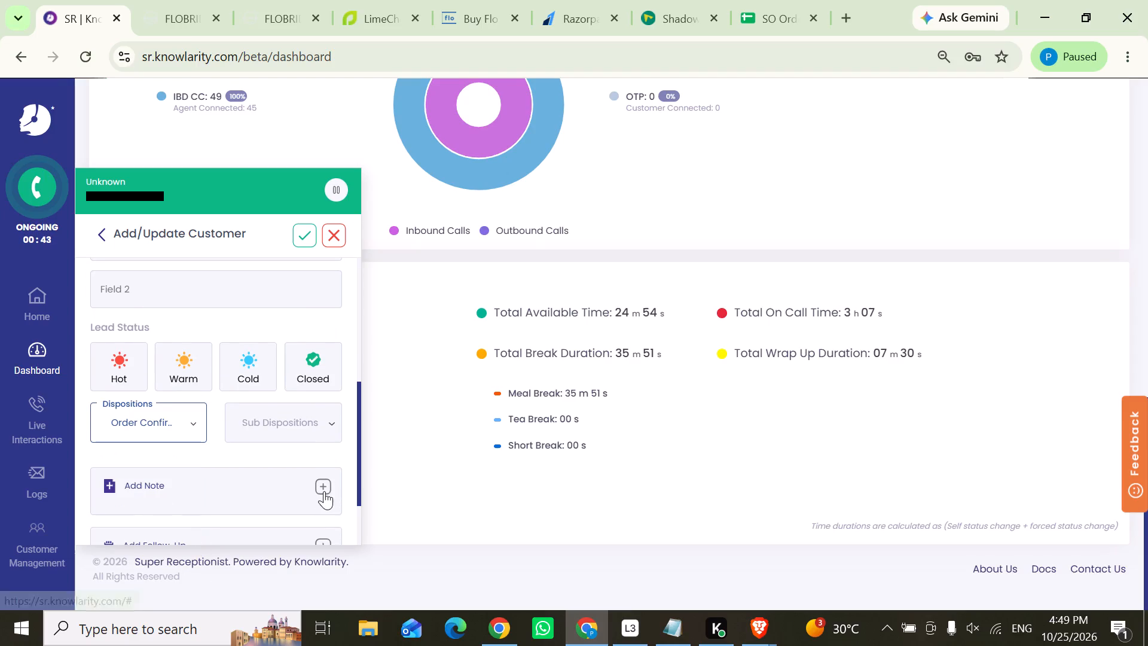
{"action": "left_click", "coordinate": [287, 511]}
{"action": "key", "text": "ctrl+v"}
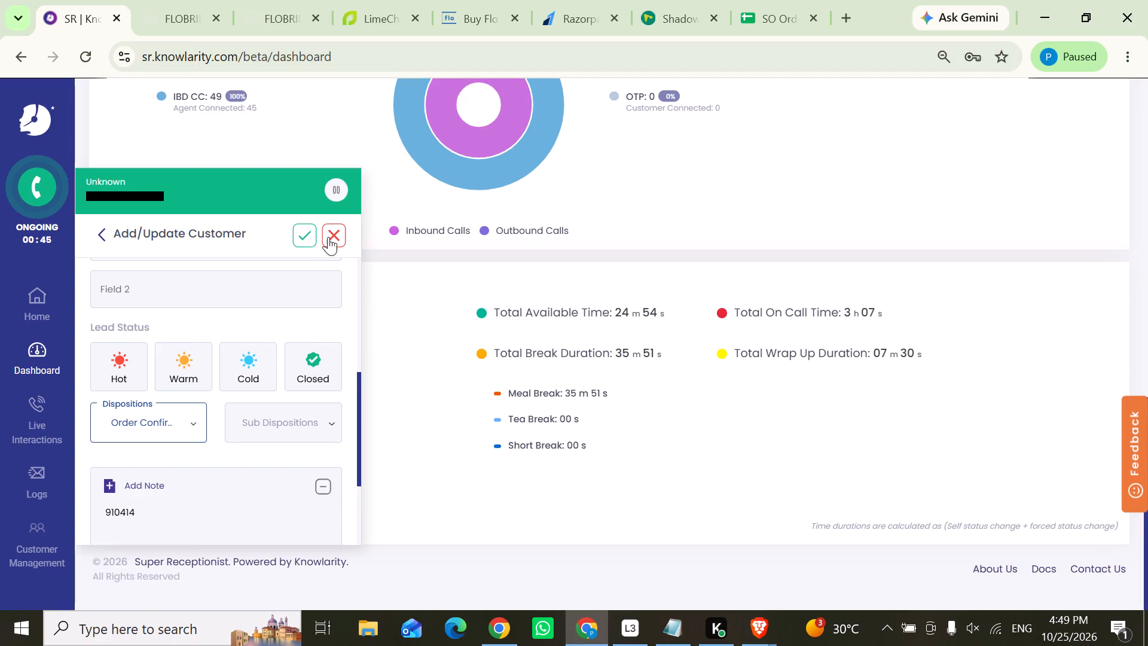
{"action": "left_click", "coordinate": [309, 230]}
{"action": "left_click", "coordinate": [173, 2]}
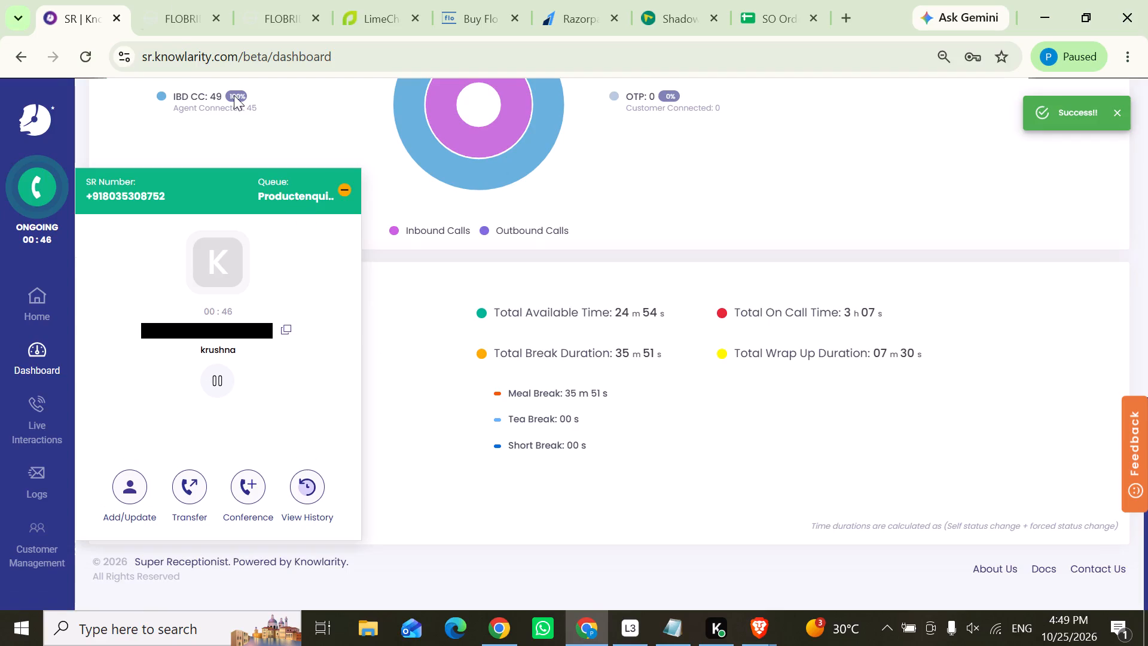
{"action": "left_click", "coordinate": [1071, 402]}
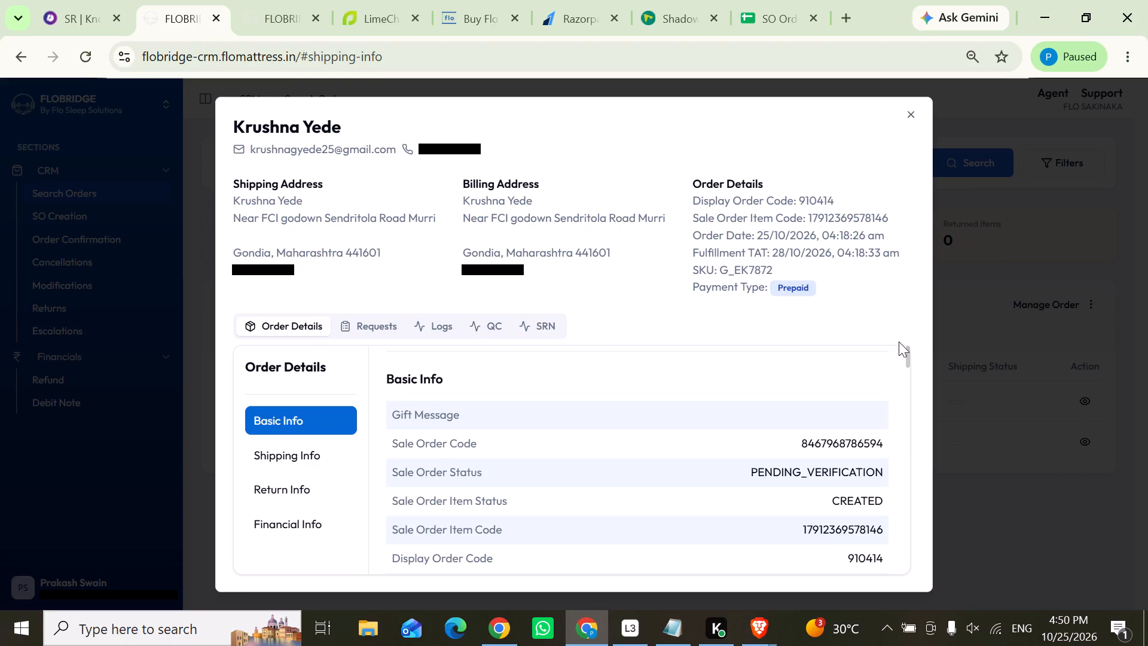
{"action": "left_click", "coordinate": [982, 413]}
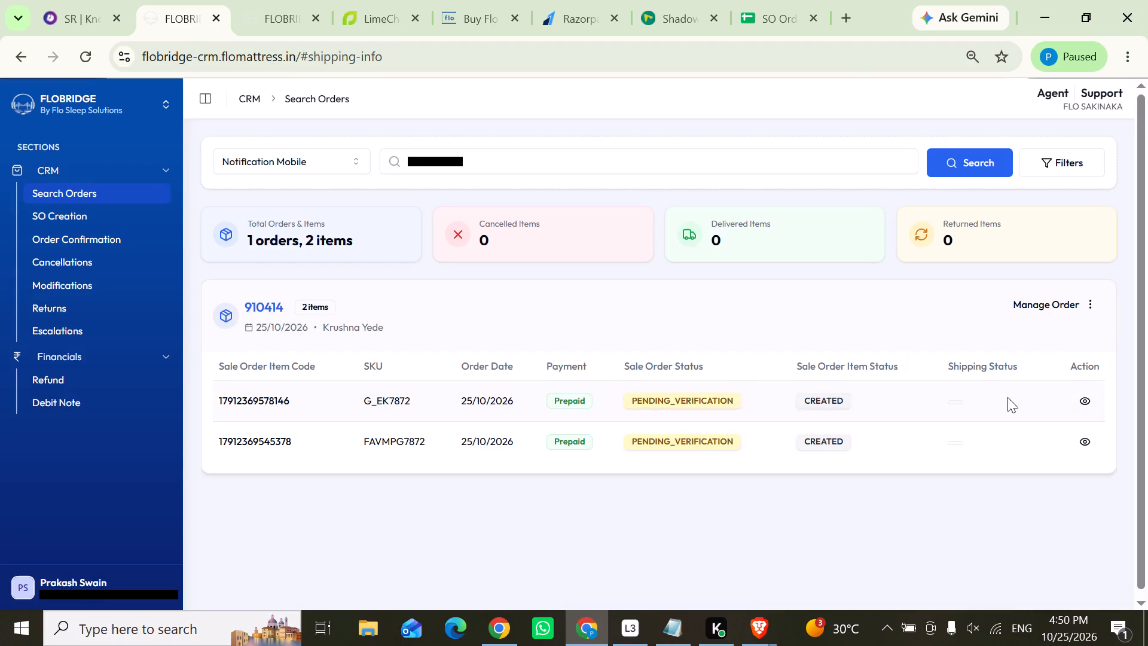
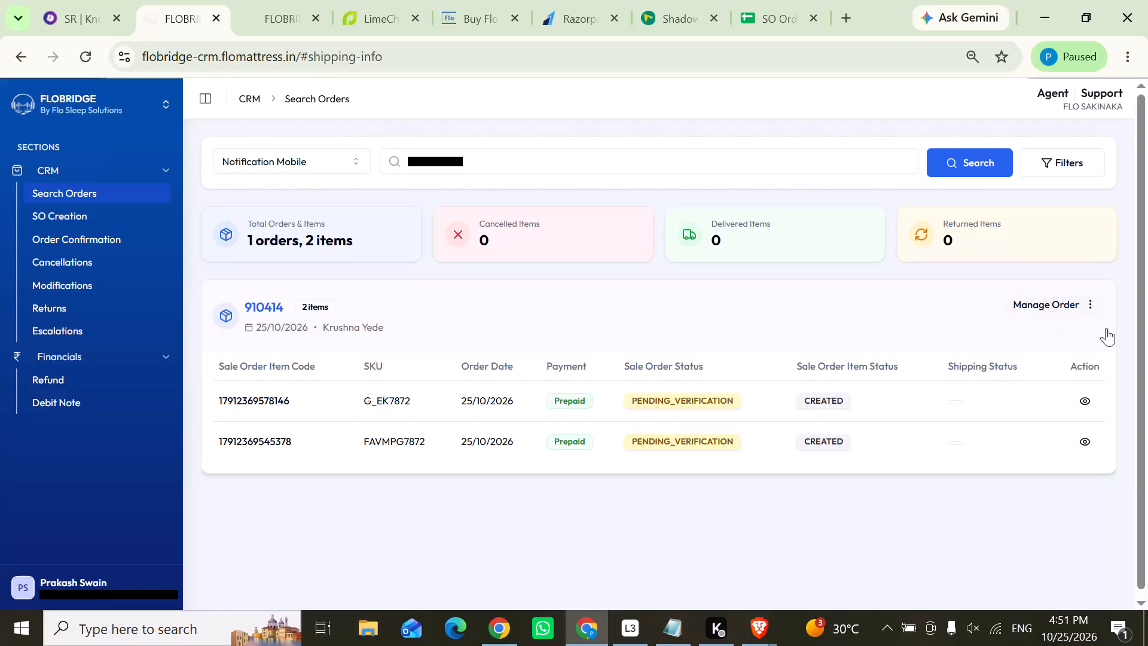
Run through the order confirmation for order 910414 without modifications and confirm the order.
{"action": "left_click", "coordinate": [1062, 301]}
{"action": "left_click", "coordinate": [1055, 364]}
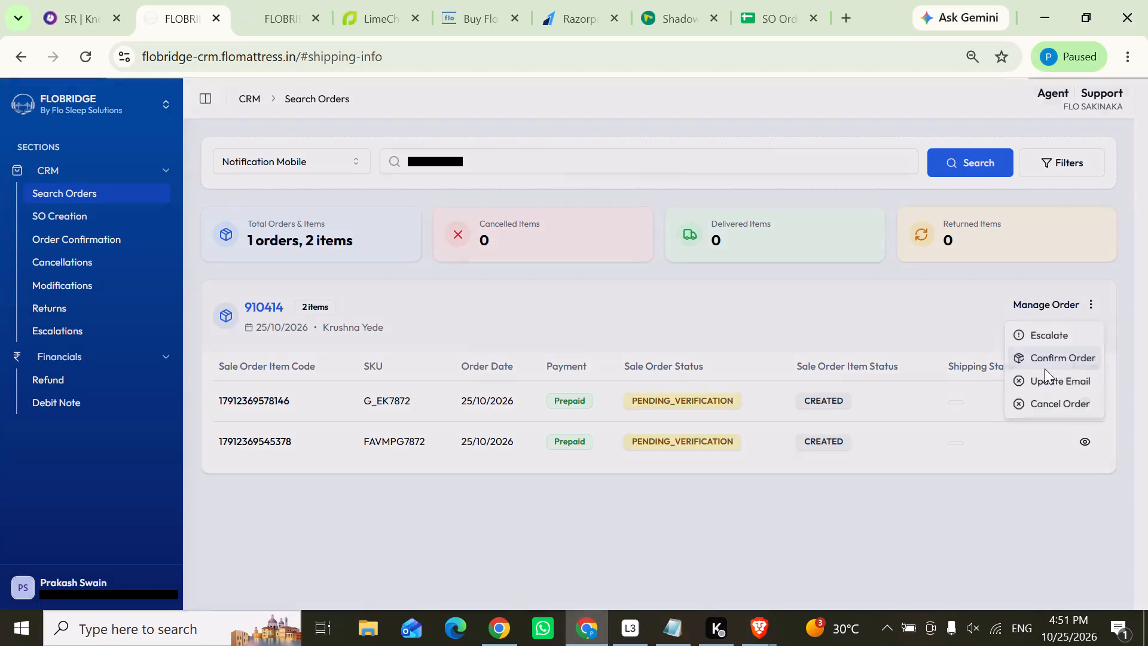
{"action": "left_click", "coordinate": [682, 538]}
{"action": "left_click", "coordinate": [681, 539]}
{"action": "left_click", "coordinate": [679, 537]}
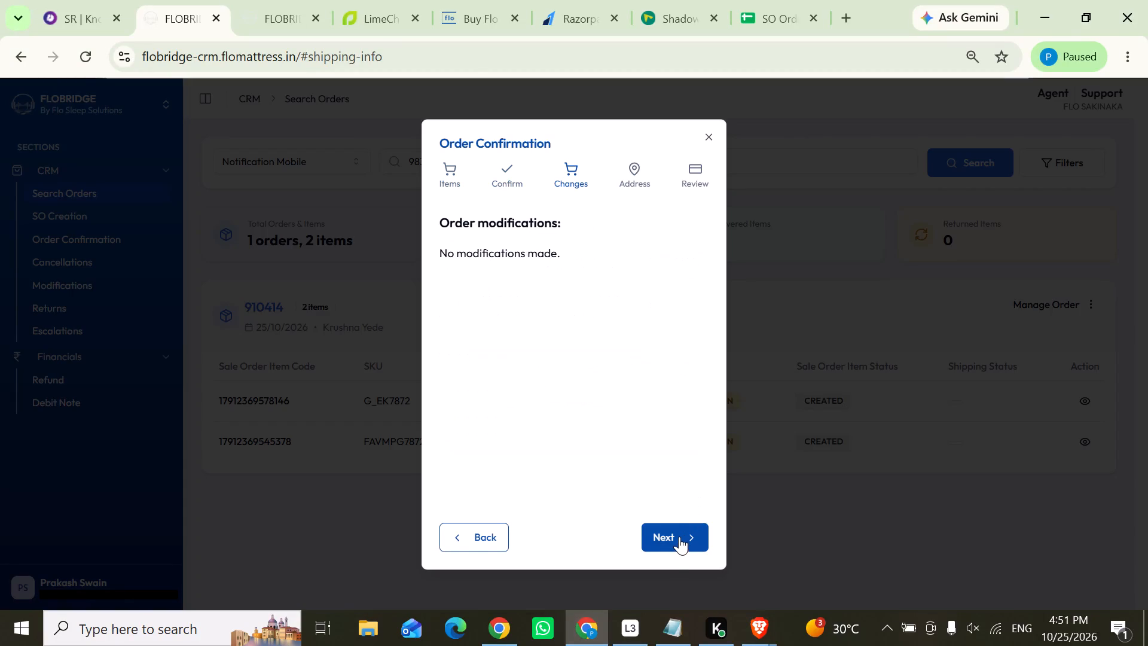
{"action": "left_click", "coordinate": [679, 537]}
{"action": "left_click", "coordinate": [679, 547]}
{"action": "left_click", "coordinate": [681, 539]}
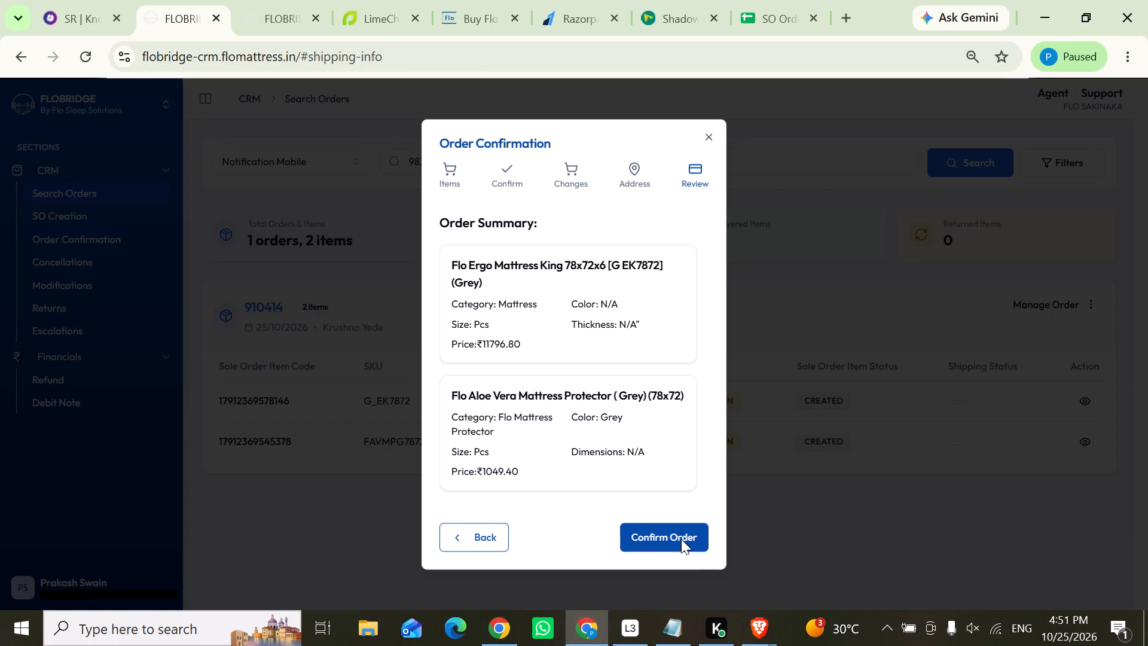
Copy the new caller's number from Knowlarity and search FLOBRIDGE orders by notification mobile, with the number's leading prefix removed.
{"action": "left_click", "coordinate": [92, 0]}
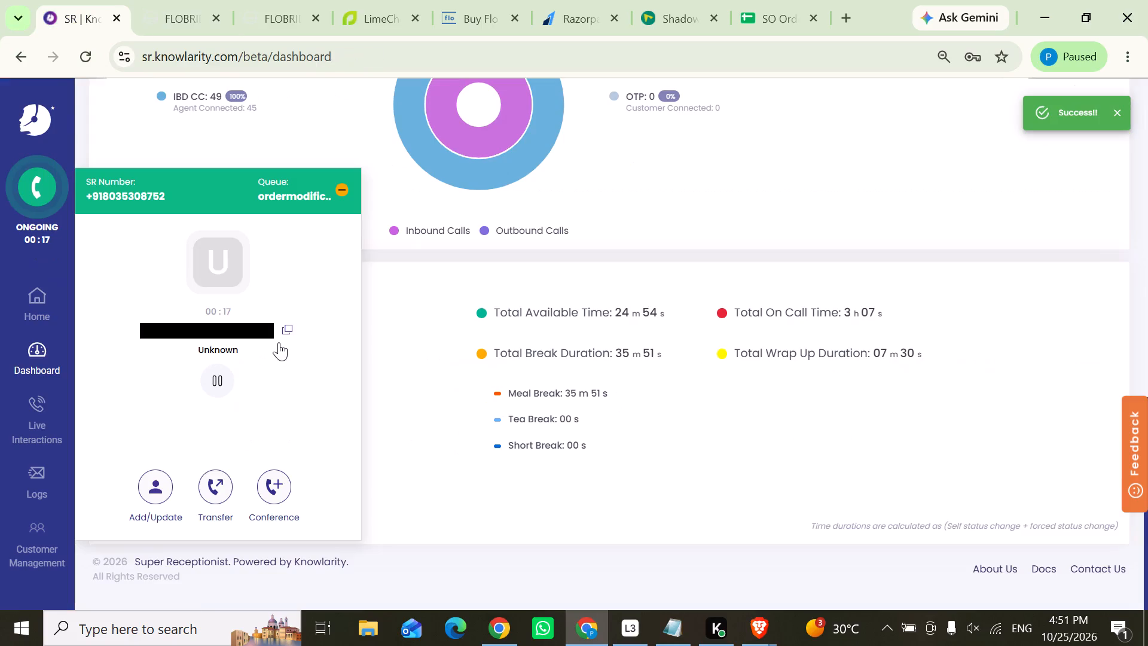
{"action": "left_click", "coordinate": [287, 324]}
{"action": "left_click", "coordinate": [151, 26]}
{"action": "left_click_drag", "start_coordinate": [466, 159], "coordinate": [375, 166]}
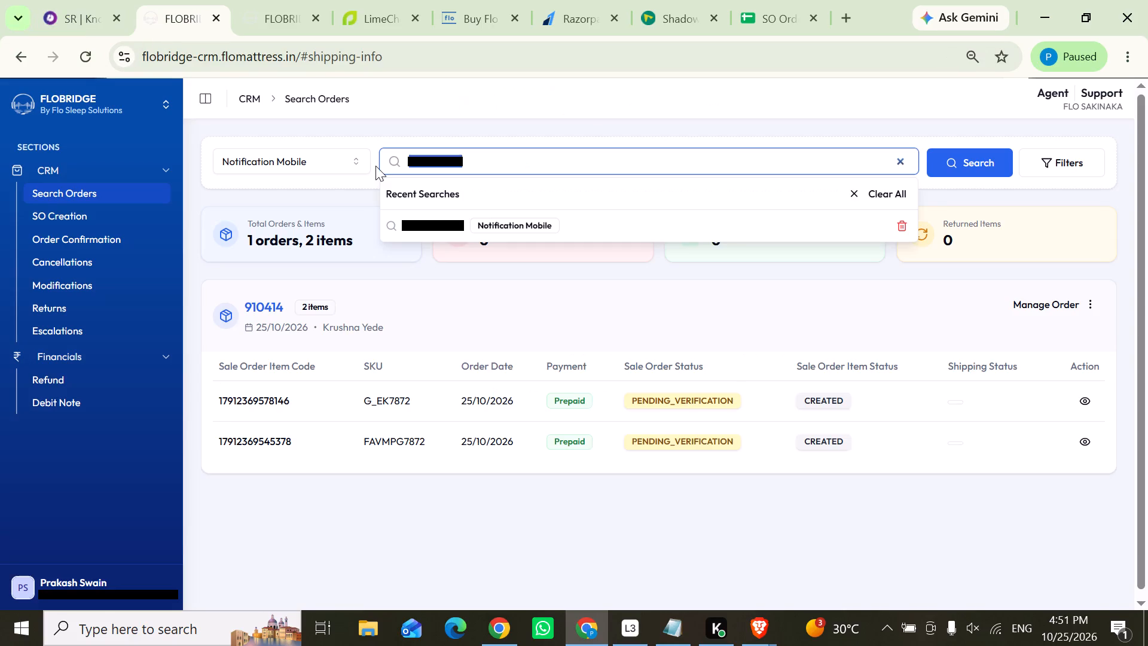
{"action": "left_click_drag", "start_coordinate": [375, 166], "coordinate": [390, 163]}
{"action": "key", "text": "ctrl+v"}
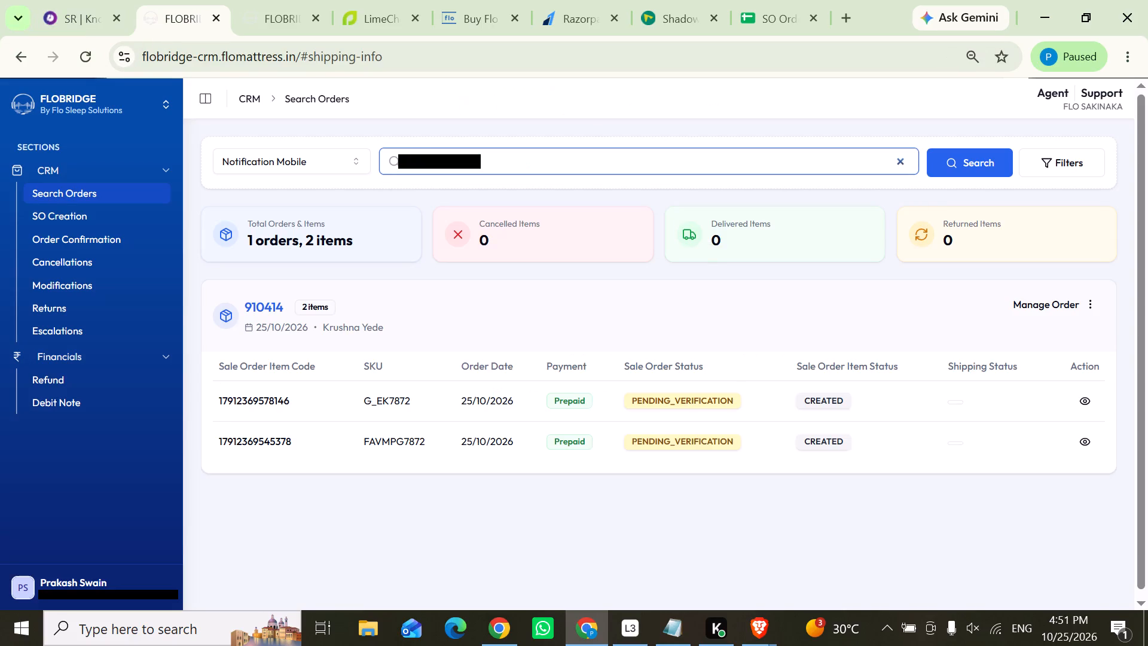
{"action": "left_click_drag", "start_coordinate": [422, 161], "coordinate": [406, 160]}
{"action": "key", "text": "BackSpace"}
{"action": "left_click", "coordinate": [339, 157]}
{"action": "left_click", "coordinate": [339, 227]}
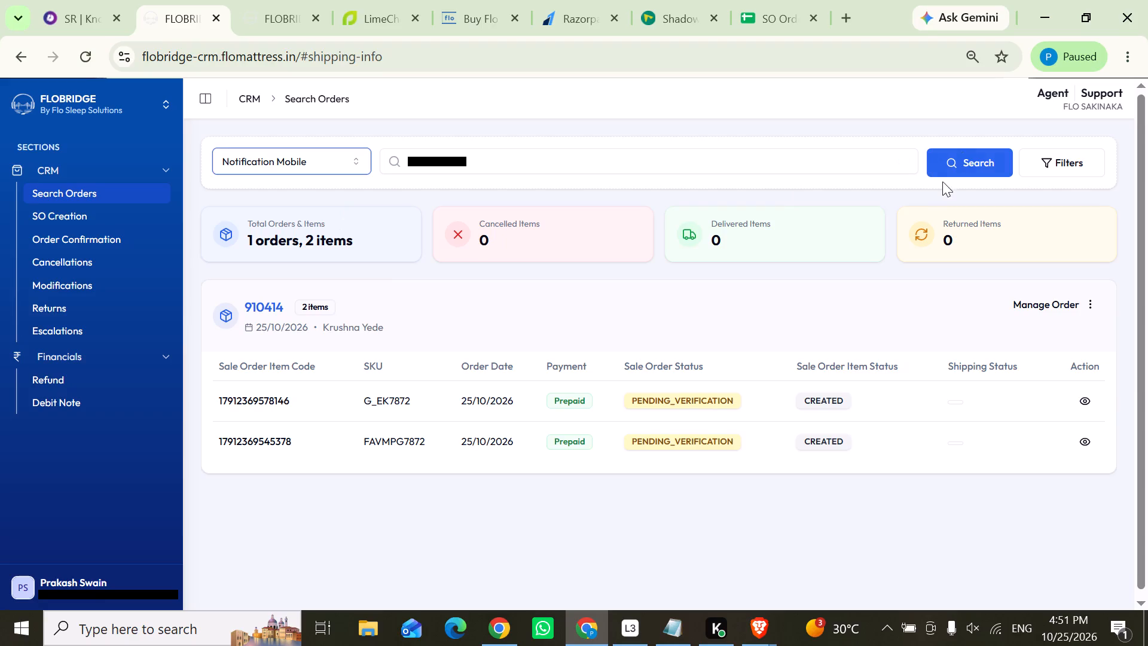
{"action": "left_click", "coordinate": [967, 147]}
{"action": "left_click", "coordinate": [963, 165]}
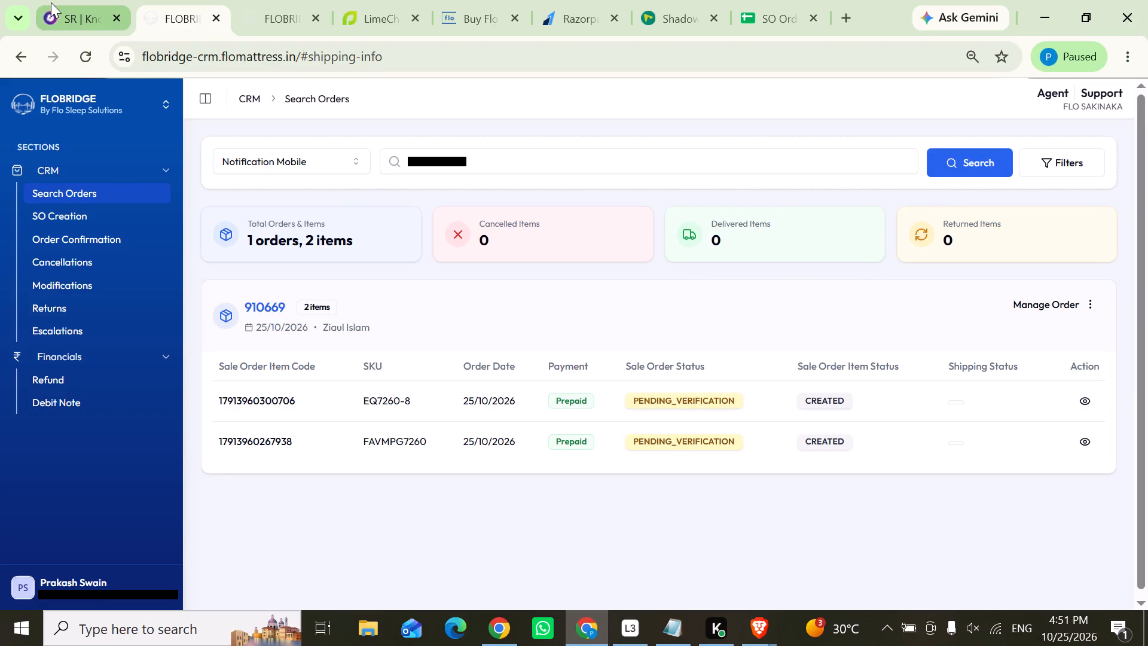
{"action": "left_click_drag", "start_coordinate": [285, 308], "coordinate": [240, 313]}
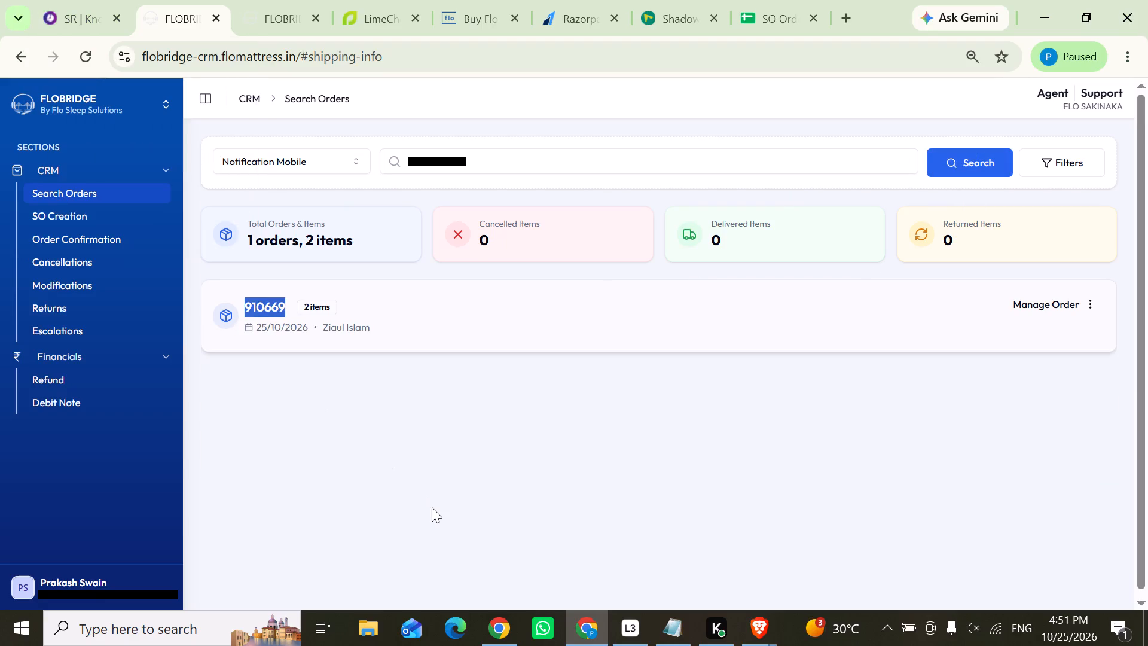
{"action": "key", "text": "ctrl+c"}
{"action": "left_click", "coordinate": [81, 19]}
{"action": "left_click", "coordinate": [164, 505]}
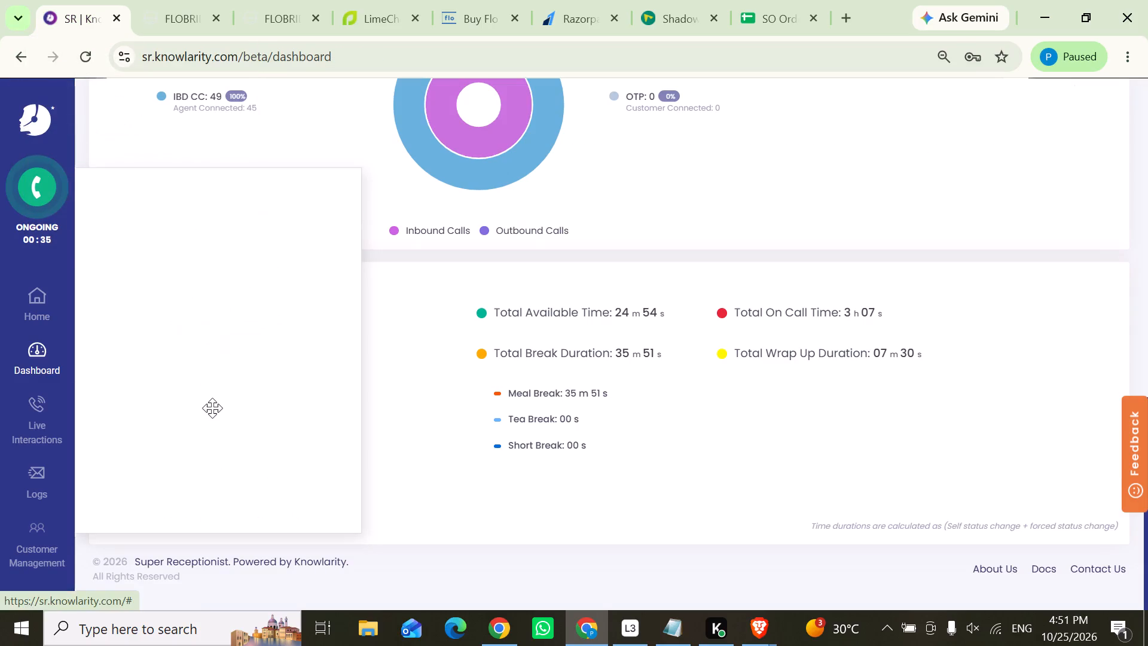
{"action": "scroll", "coordinate": [220, 389], "scroll_direction": "down", "scroll_amount": 1}
{"action": "left_click", "coordinate": [186, 429]}
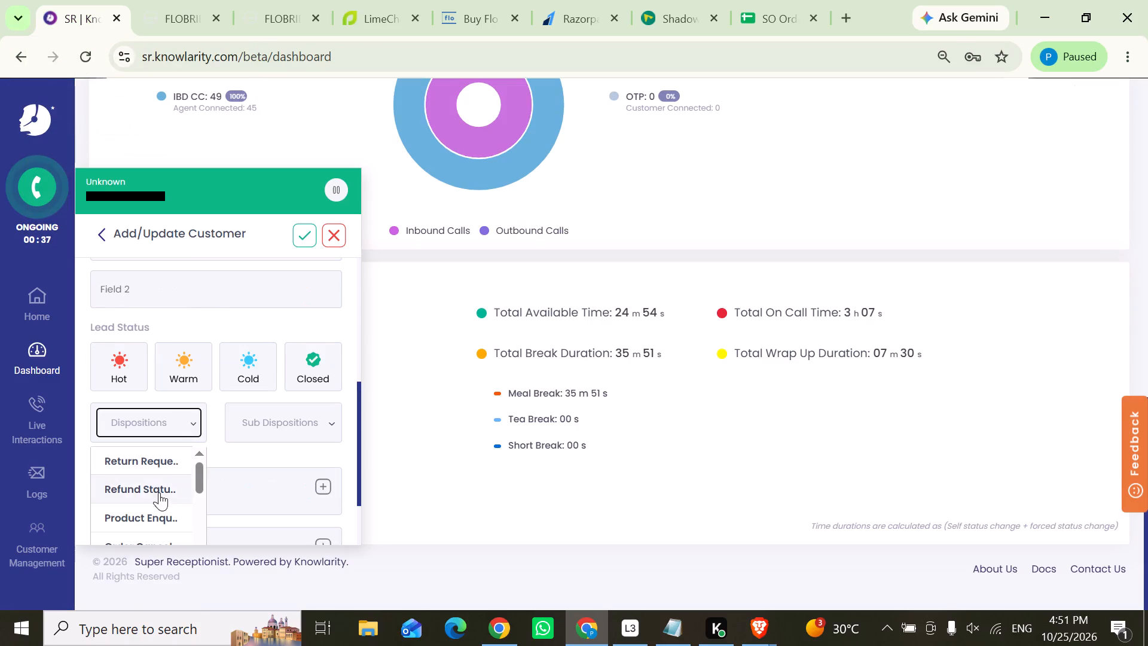
{"action": "left_click_drag", "start_coordinate": [201, 472], "coordinate": [197, 504]}
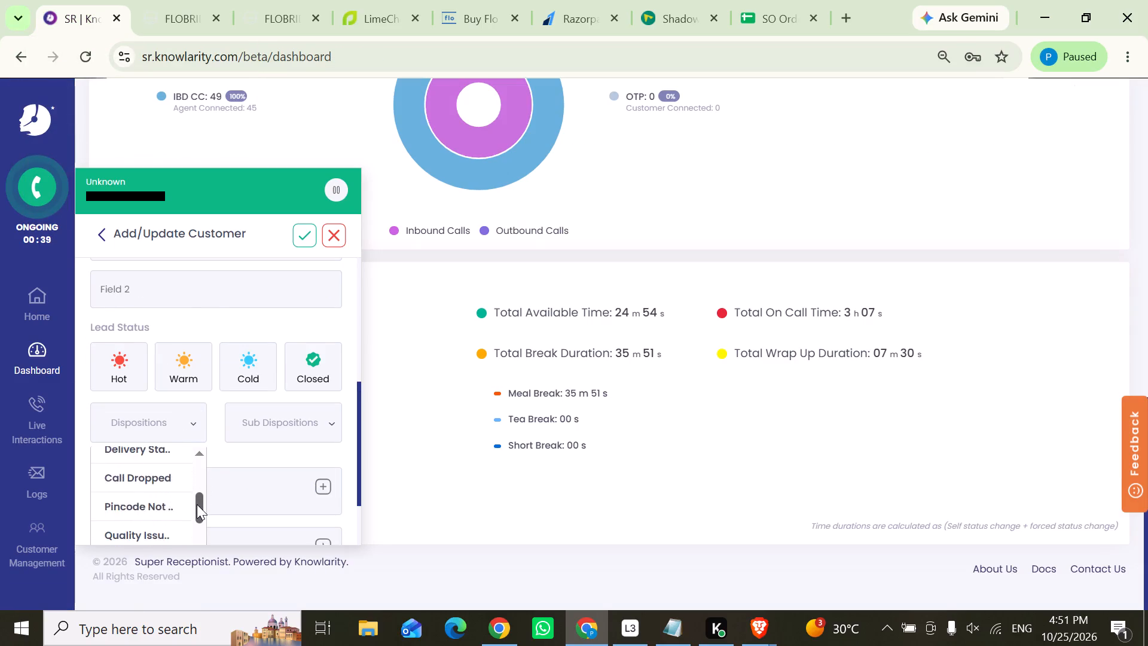
{"action": "left_click_drag", "start_coordinate": [197, 504], "coordinate": [194, 519]}
{"action": "left_click", "coordinate": [151, 487]}
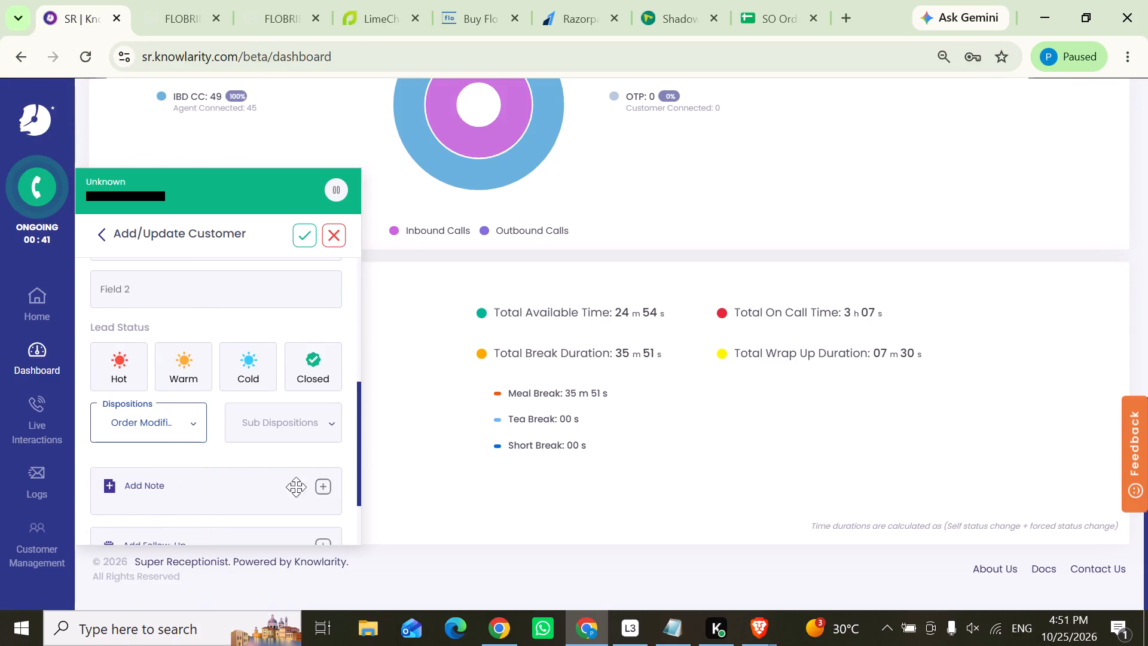
{"action": "left_click", "coordinate": [324, 487]}
{"action": "left_click", "coordinate": [287, 522]}
{"action": "key", "text": "ctrl+v"}
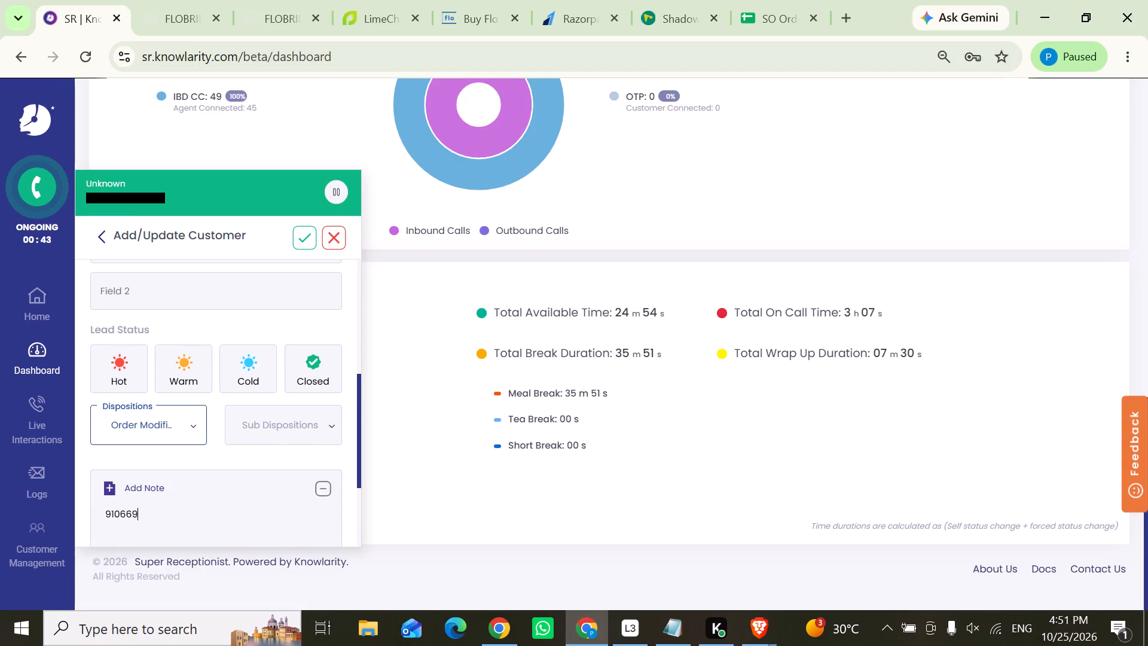
Enter the customer's first name in the Knowlarity customer form and save the update.
{"action": "scroll", "coordinate": [254, 398], "scroll_direction": "up", "scroll_amount": 2}
{"action": "left_click", "coordinate": [206, 320]}
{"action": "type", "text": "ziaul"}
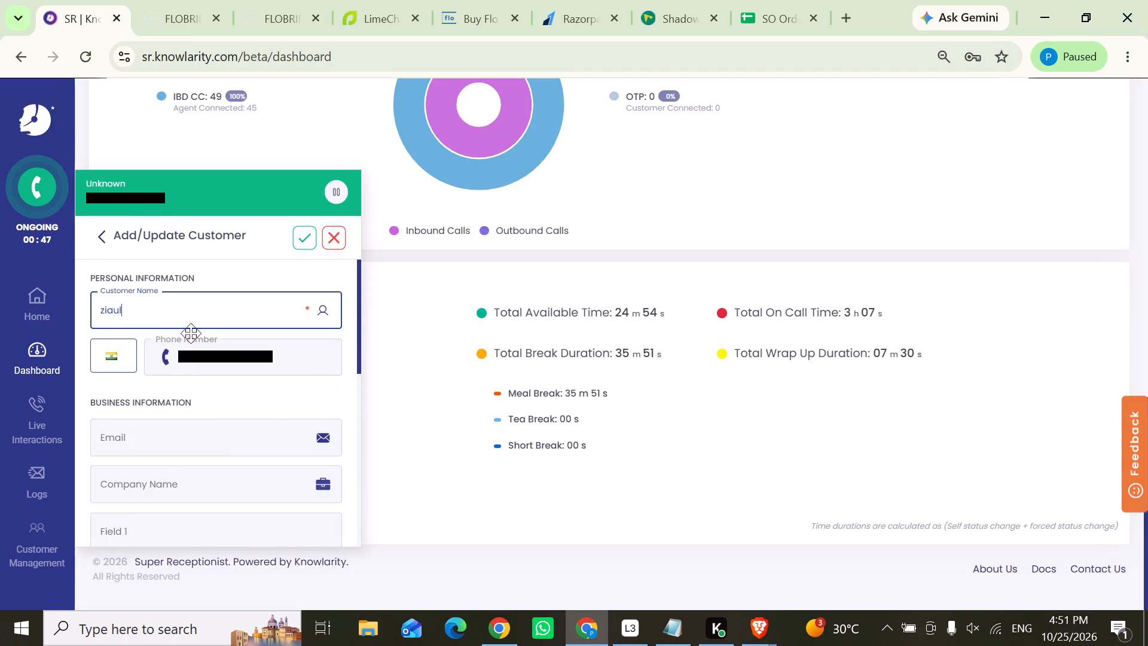
{"action": "left_click", "coordinate": [302, 239]}
{"action": "left_click", "coordinate": [169, 8]}
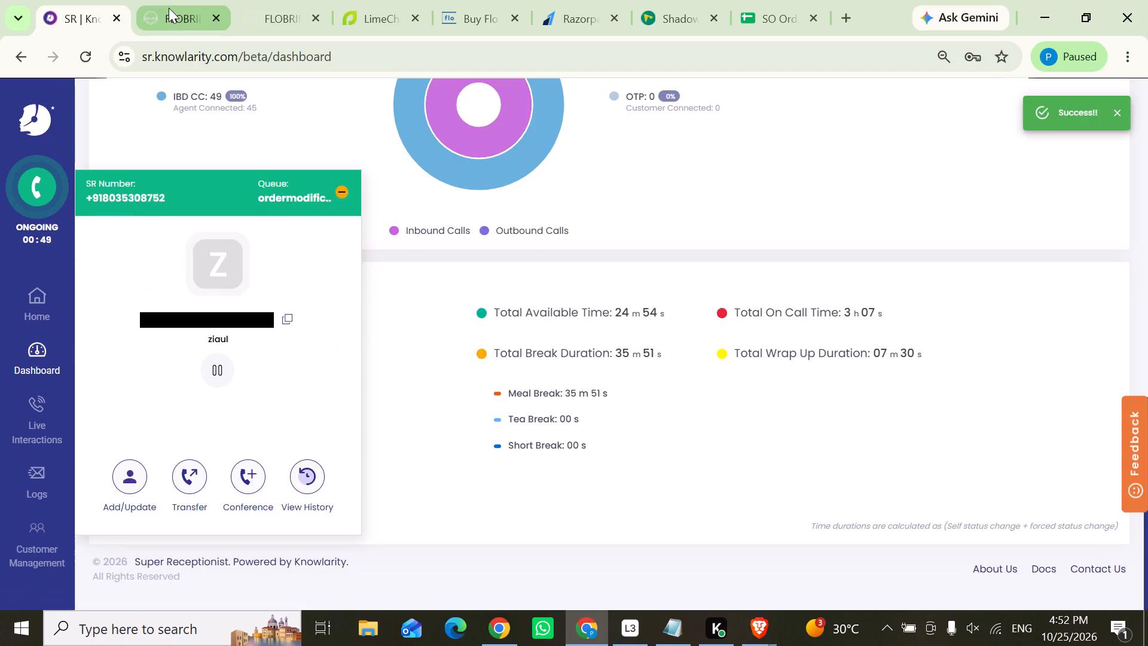
{"action": "left_click", "coordinate": [481, 334]}
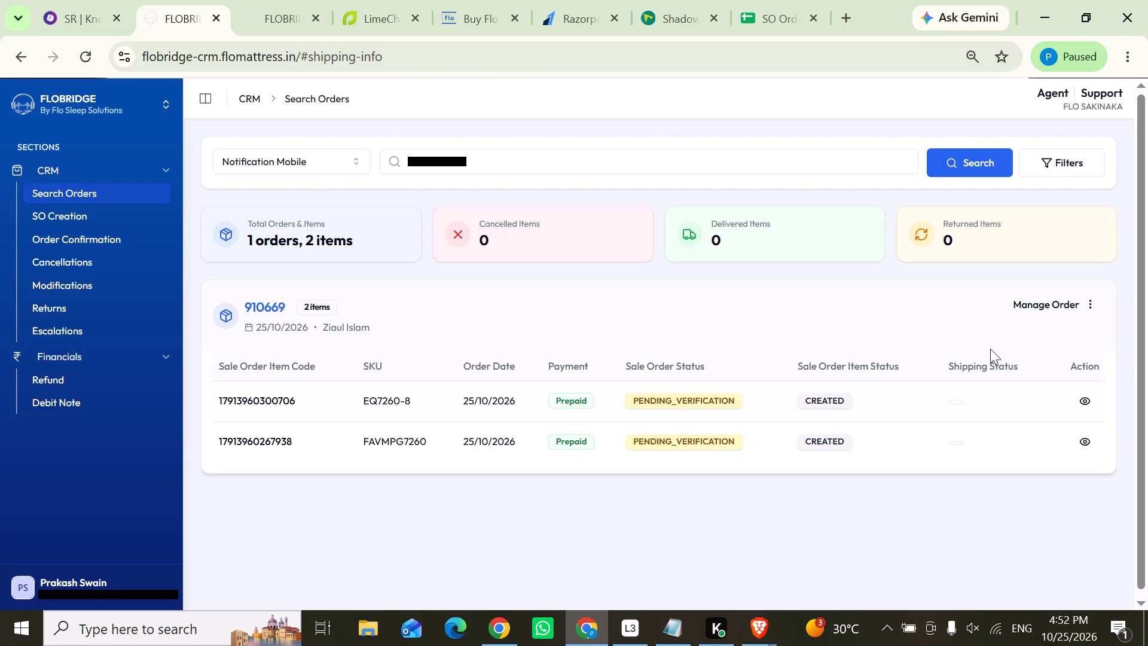
{"action": "left_click", "coordinate": [1050, 309]}
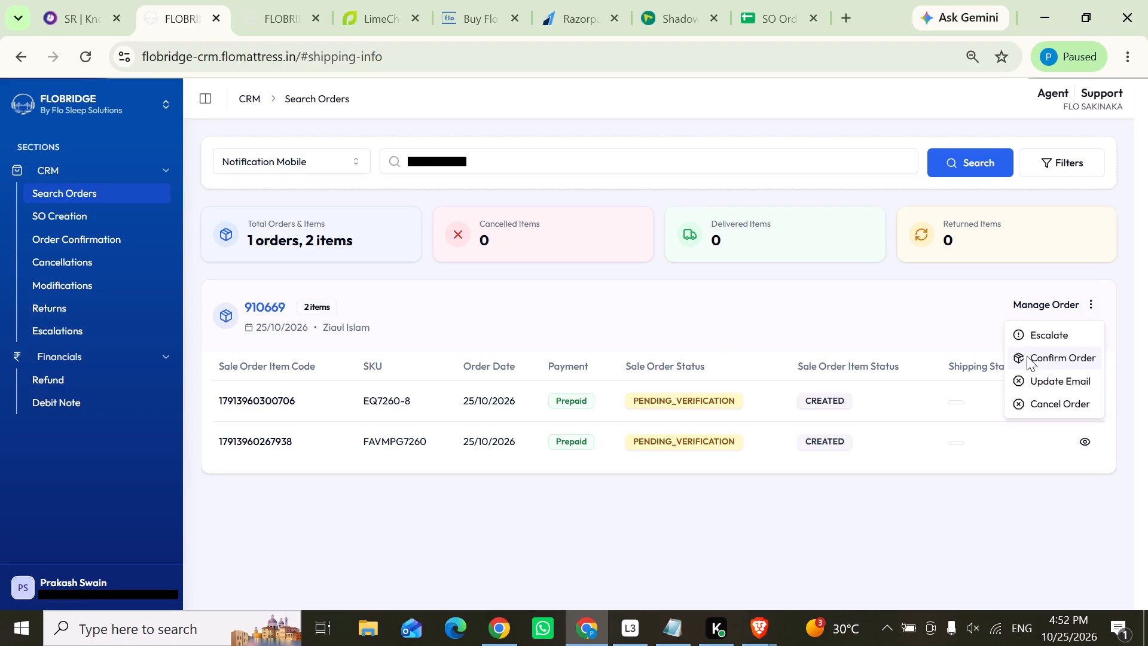
{"action": "left_click", "coordinate": [1028, 356]}
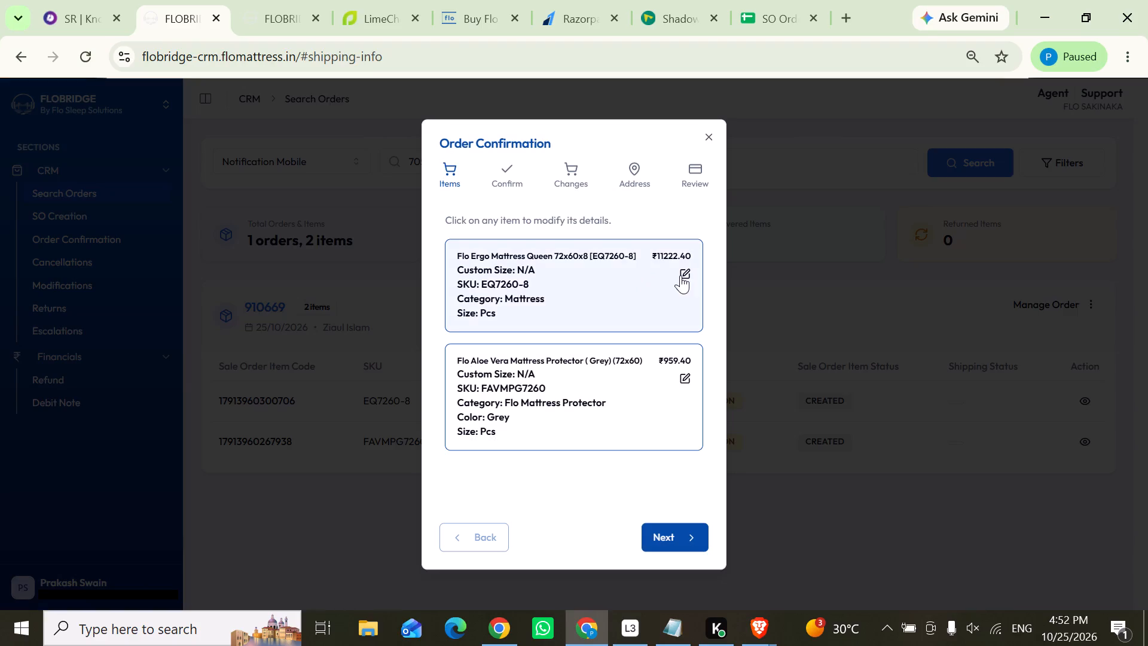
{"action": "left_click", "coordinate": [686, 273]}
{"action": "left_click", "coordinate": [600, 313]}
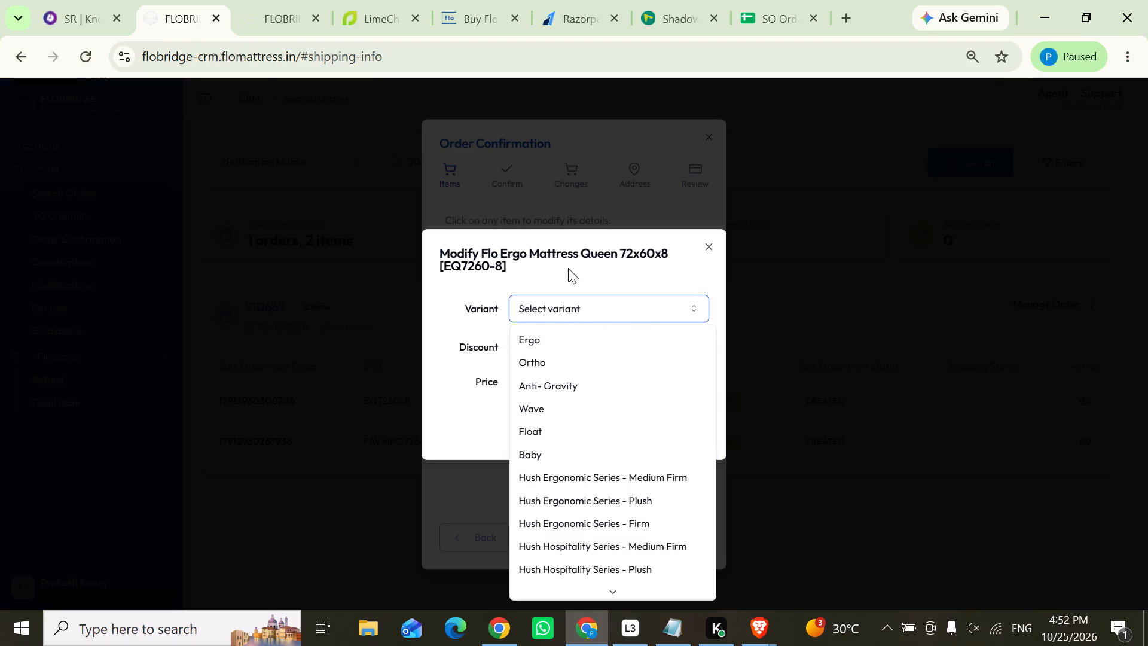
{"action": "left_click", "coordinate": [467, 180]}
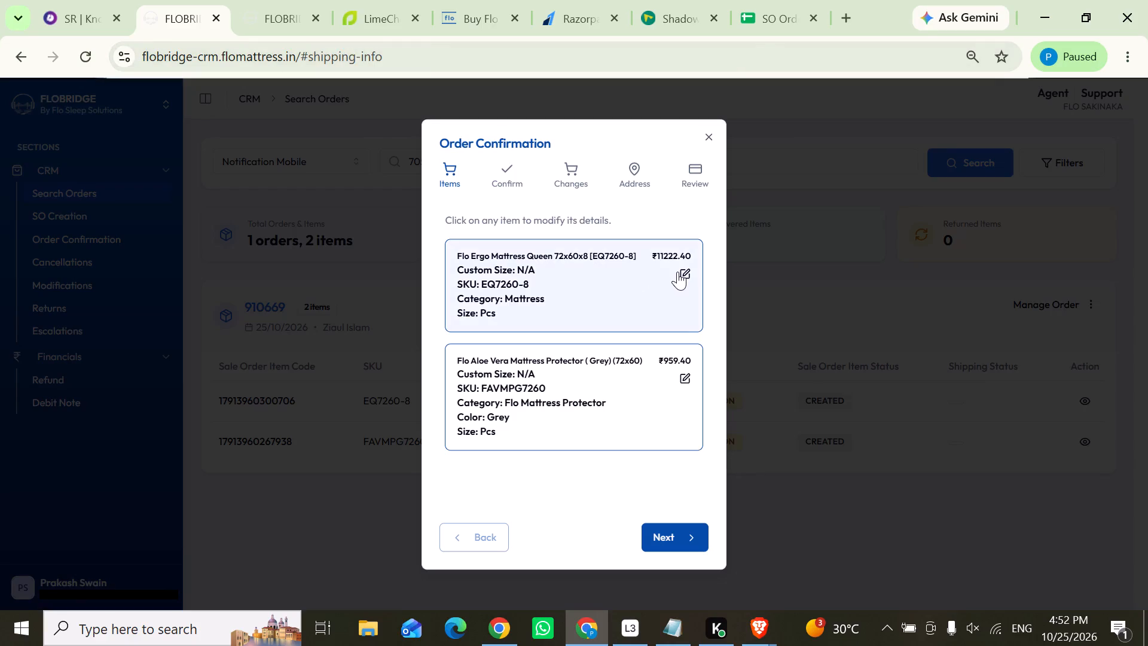
Modify the Flo Ergo mattress item to variant Ergo, size Queen, dimensions 84x60, thickness 6 and colour White.
{"action": "left_click", "coordinate": [682, 273]}
{"action": "left_click", "coordinate": [588, 307]}
{"action": "left_click", "coordinate": [525, 338]}
{"action": "left_click", "coordinate": [535, 318]}
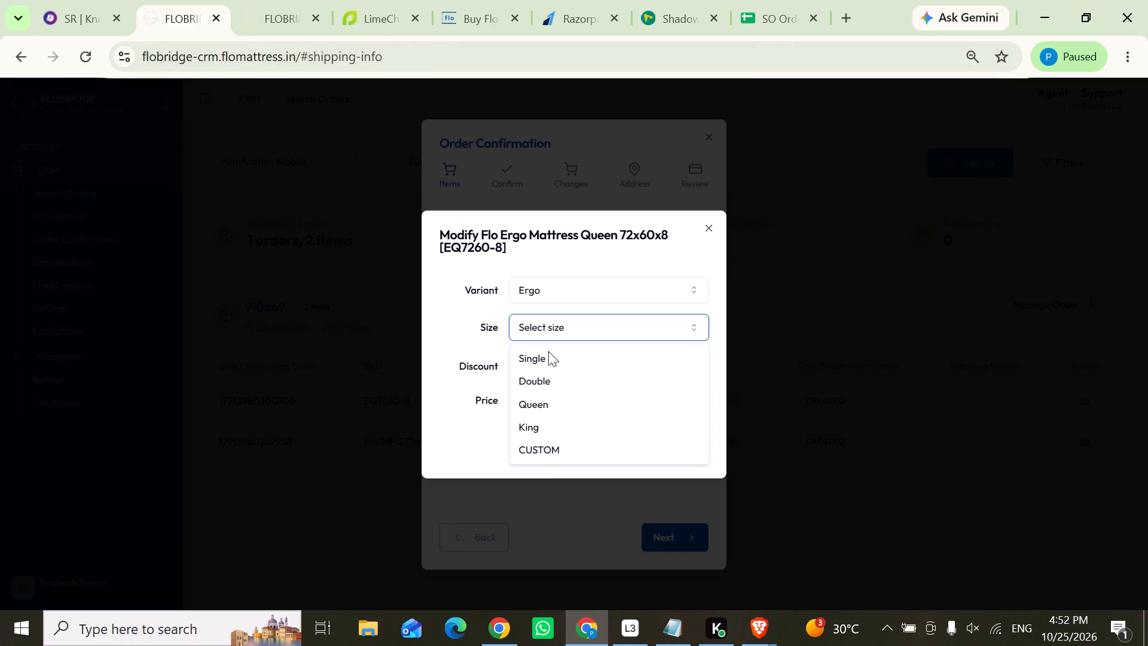
{"action": "left_click", "coordinate": [531, 425]}
{"action": "left_click", "coordinate": [531, 342]}
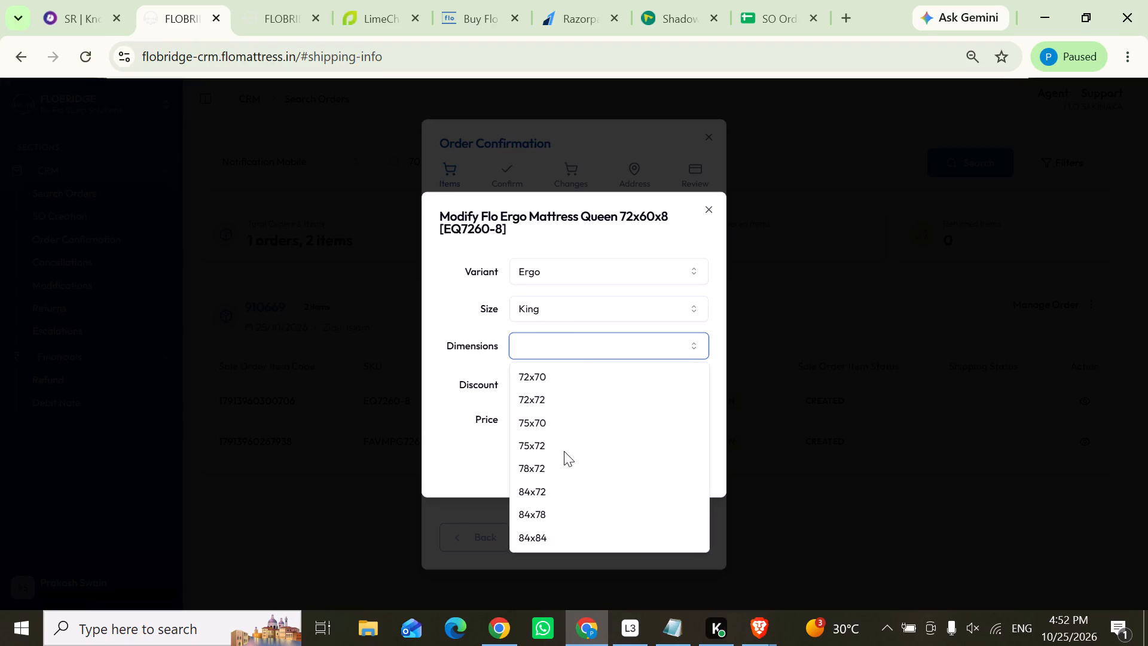
{"action": "left_click", "coordinate": [526, 311]}
{"action": "left_click", "coordinate": [540, 388]}
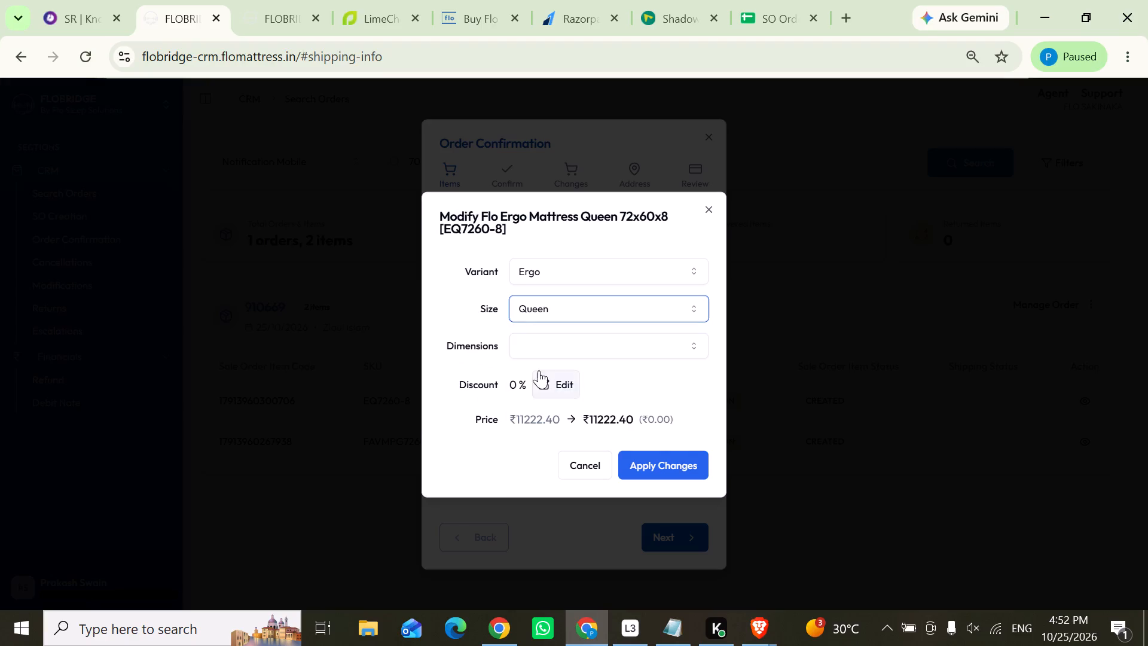
{"action": "left_click", "coordinate": [538, 338]}
{"action": "left_click", "coordinate": [539, 513]}
{"action": "left_click", "coordinate": [524, 345]}
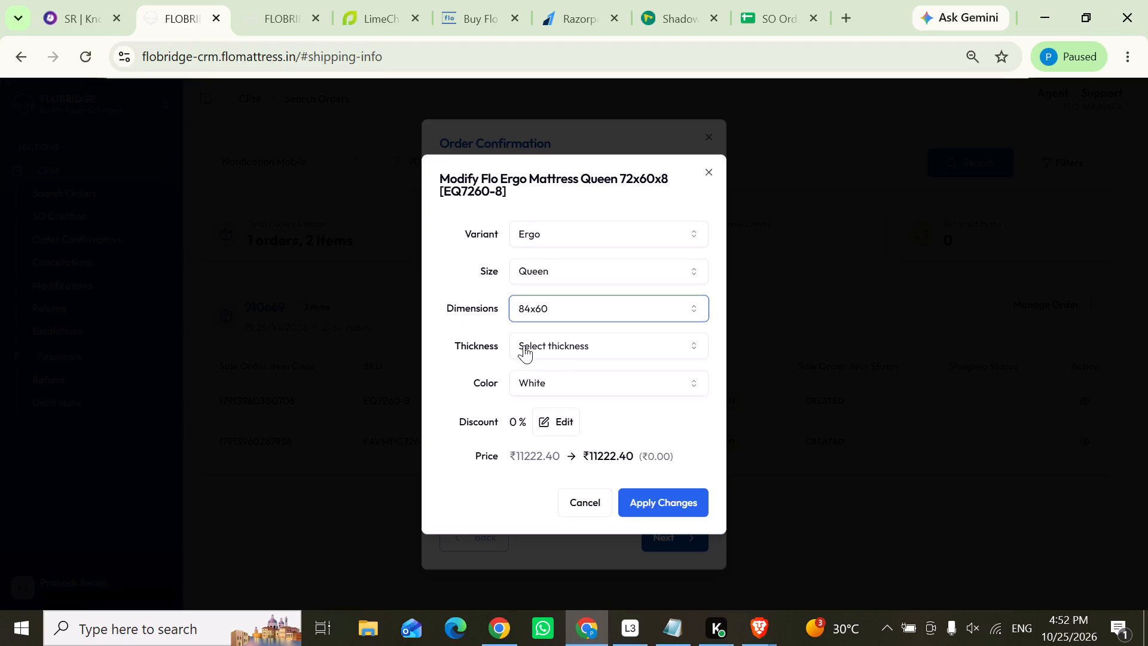
{"action": "left_click", "coordinate": [523, 401]}
{"action": "left_click", "coordinate": [544, 380]}
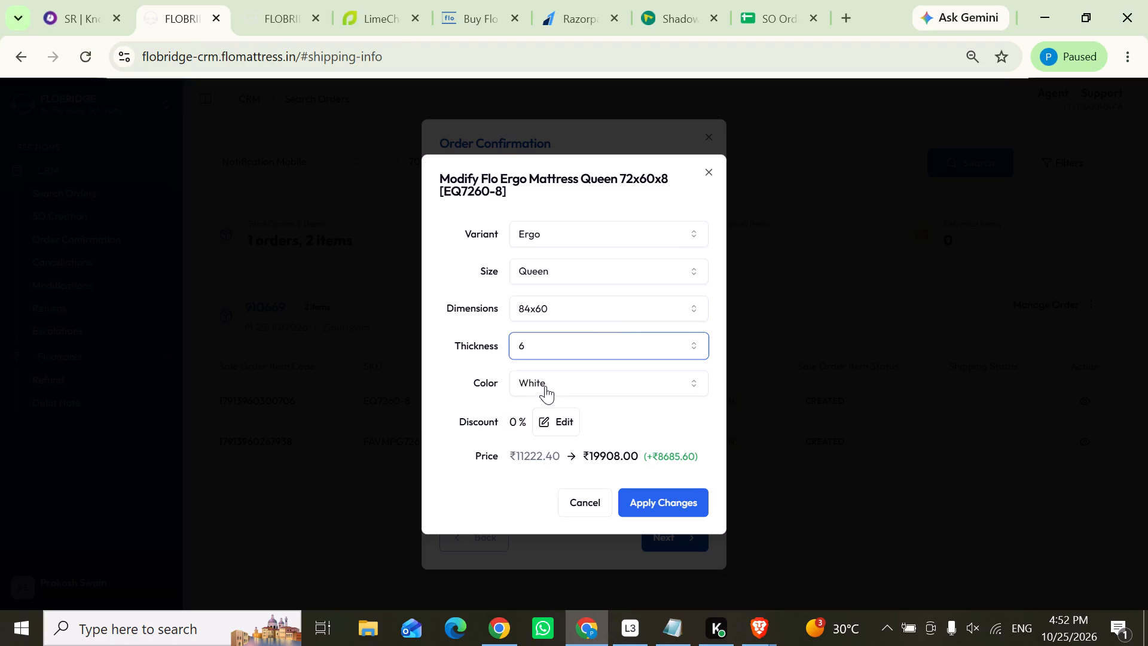
{"action": "left_click", "coordinate": [533, 409]}
Set the mattress item's discount to 40% and apply the item changes.
{"action": "left_click", "coordinate": [544, 420]}
{"action": "left_click_drag", "start_coordinate": [532, 420], "coordinate": [523, 422]}
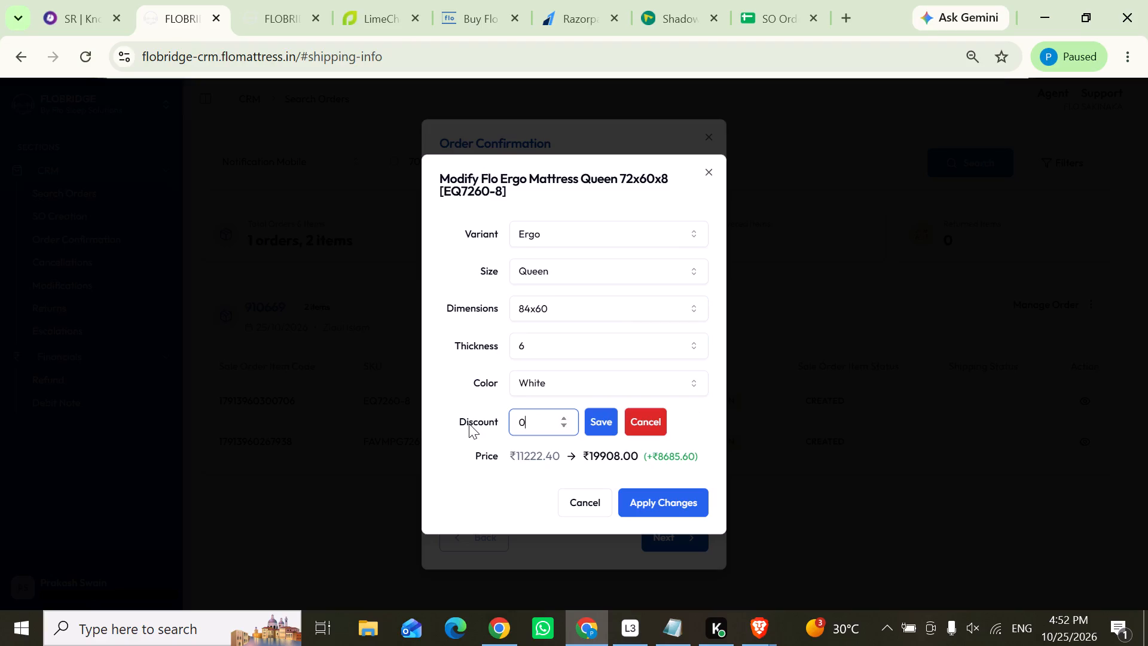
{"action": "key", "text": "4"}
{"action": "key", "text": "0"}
{"action": "left_click", "coordinate": [598, 421]}
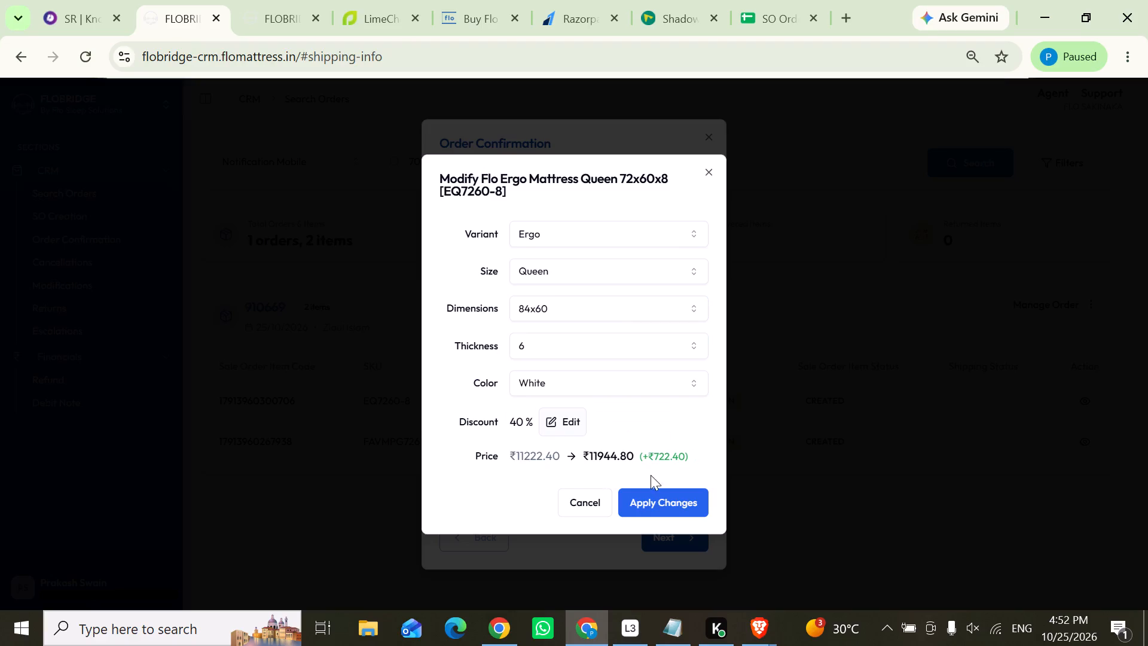
{"action": "left_click", "coordinate": [654, 505]}
Modify the mattress protector item to variant Flo Aloe Vera Mattress Protector, colour Grey and dimensions 84x60.
{"action": "left_click", "coordinate": [684, 402]}
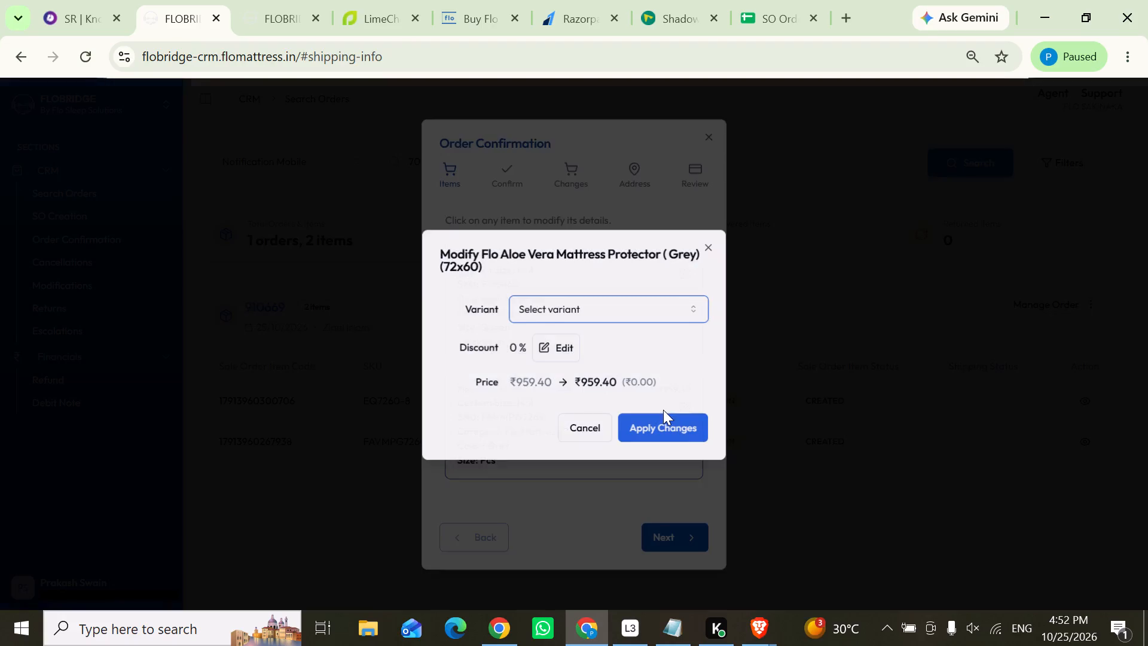
{"action": "left_click", "coordinate": [521, 308]}
{"action": "left_click", "coordinate": [526, 334]}
{"action": "left_click", "coordinate": [540, 310]}
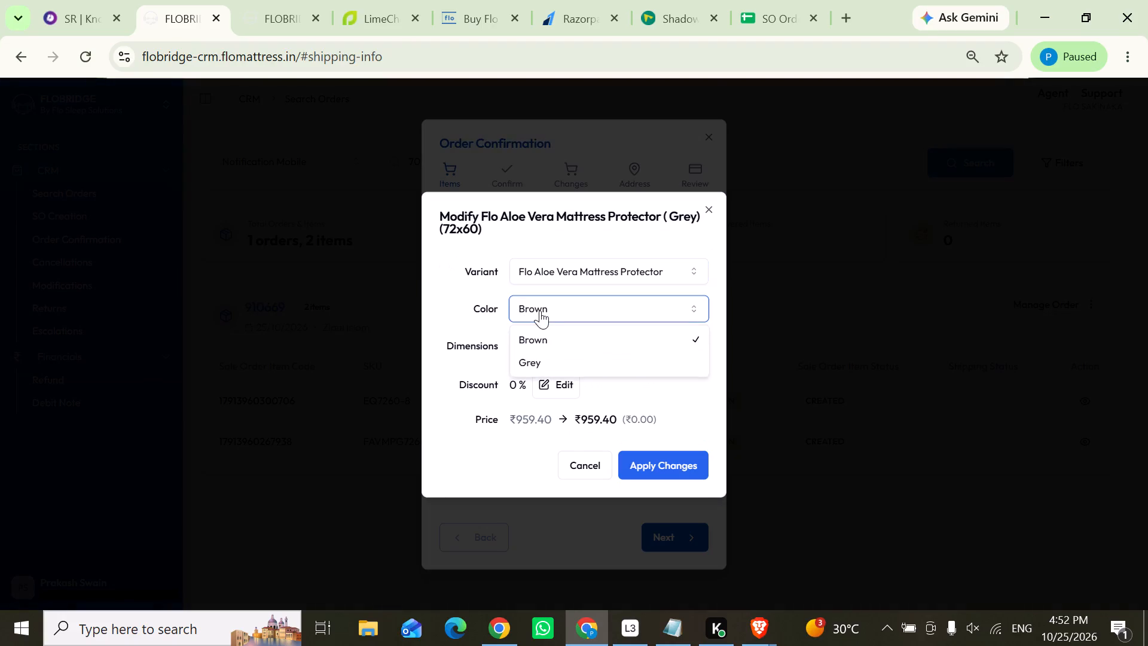
{"action": "left_click", "coordinate": [530, 366]}
{"action": "left_click", "coordinate": [547, 350]}
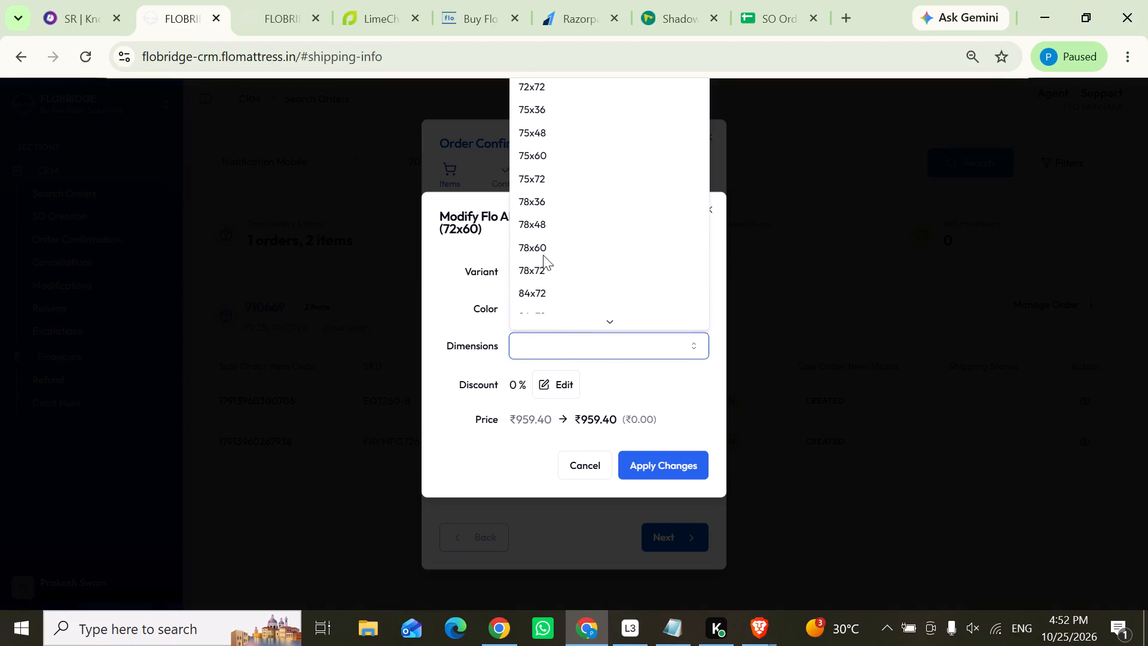
{"action": "scroll", "coordinate": [543, 255], "scroll_direction": "down", "scroll_amount": 2}
{"action": "left_click", "coordinate": [540, 298]}
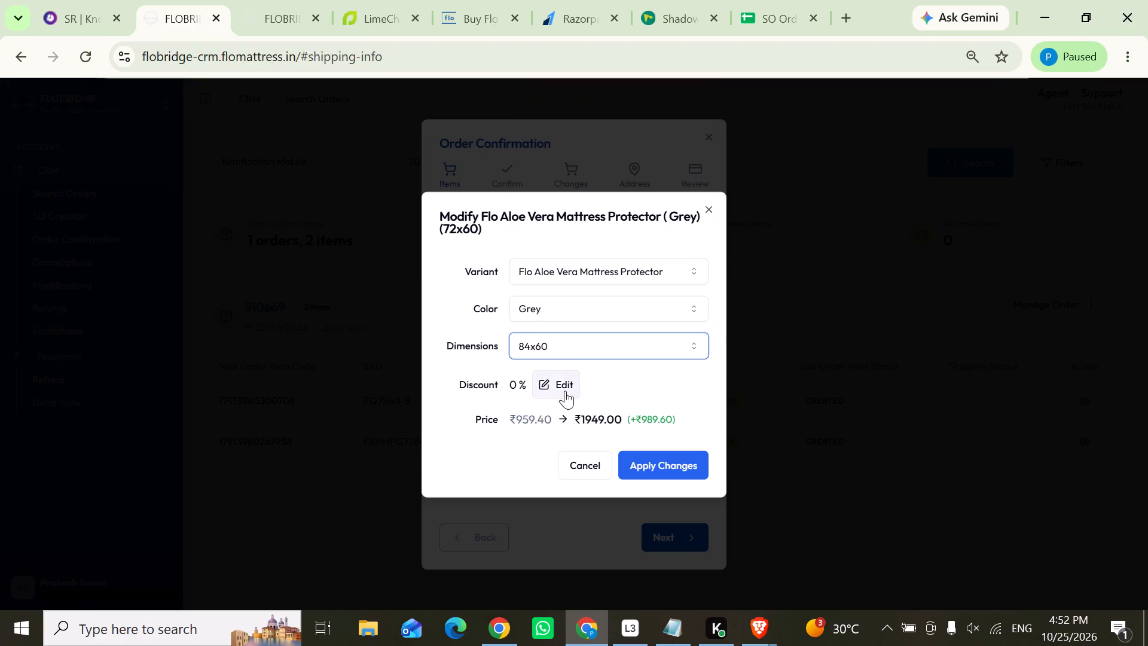
Set the mattress protector's discount to 40% and apply the item changes.
{"action": "left_click", "coordinate": [565, 391]}
{"action": "left_click_drag", "start_coordinate": [536, 392], "coordinate": [482, 386]}
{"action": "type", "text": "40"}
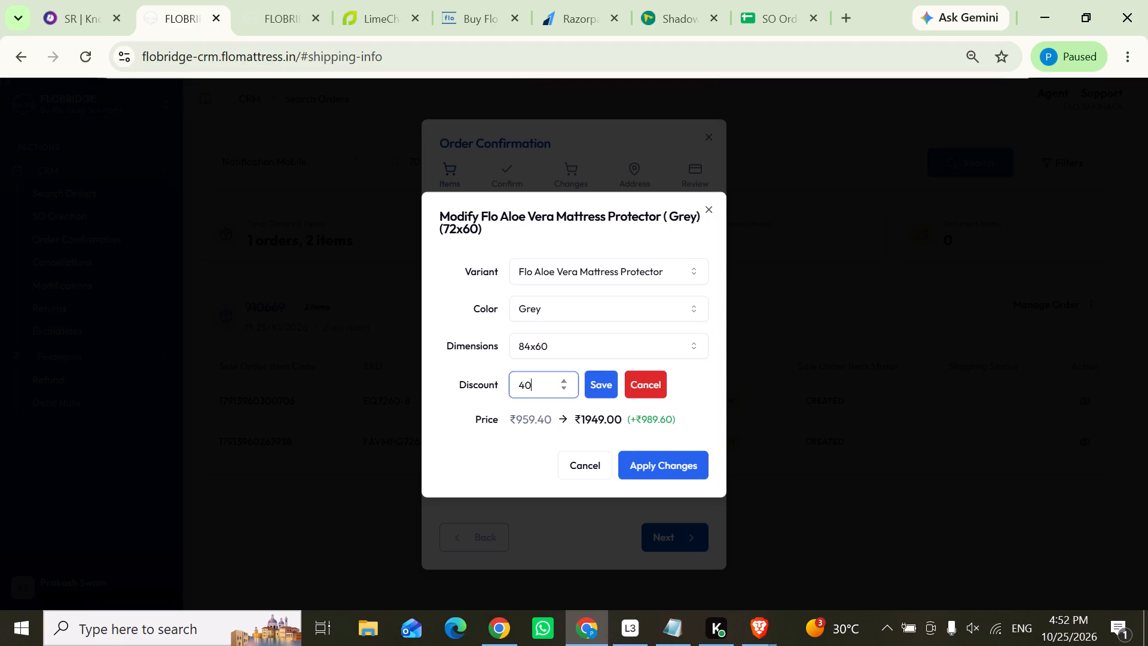
{"action": "left_click", "coordinate": [601, 378]}
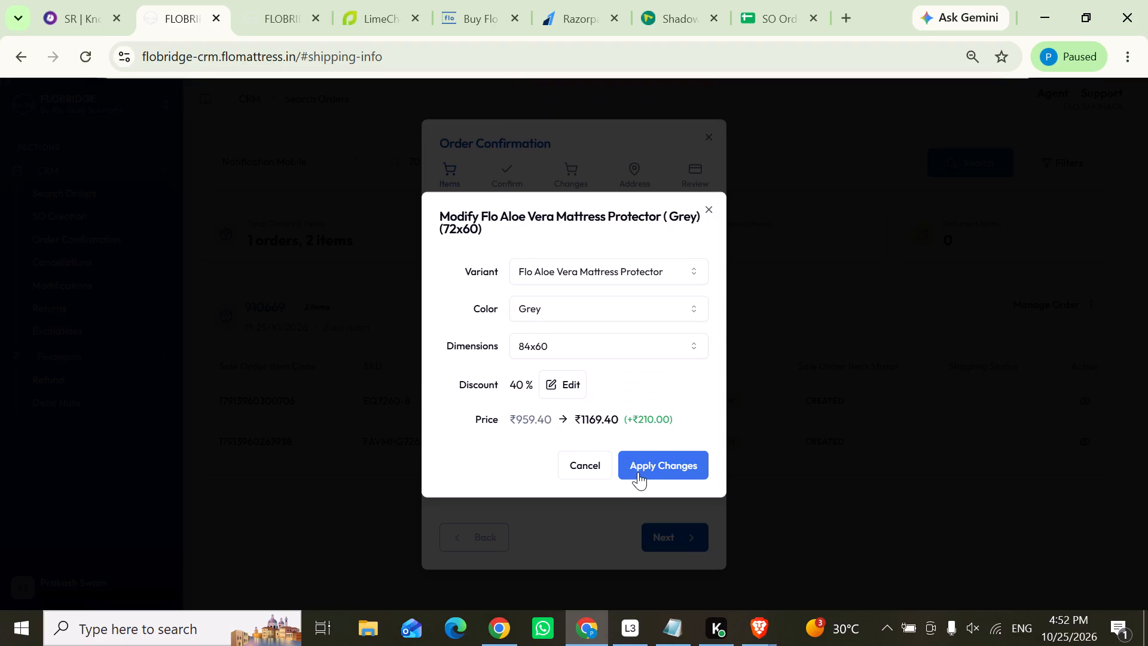
{"action": "left_click", "coordinate": [638, 472]}
Advance the order confirmation through the item, changes and delivery address stages to the final review and check its summary.
{"action": "left_click", "coordinate": [673, 544]}
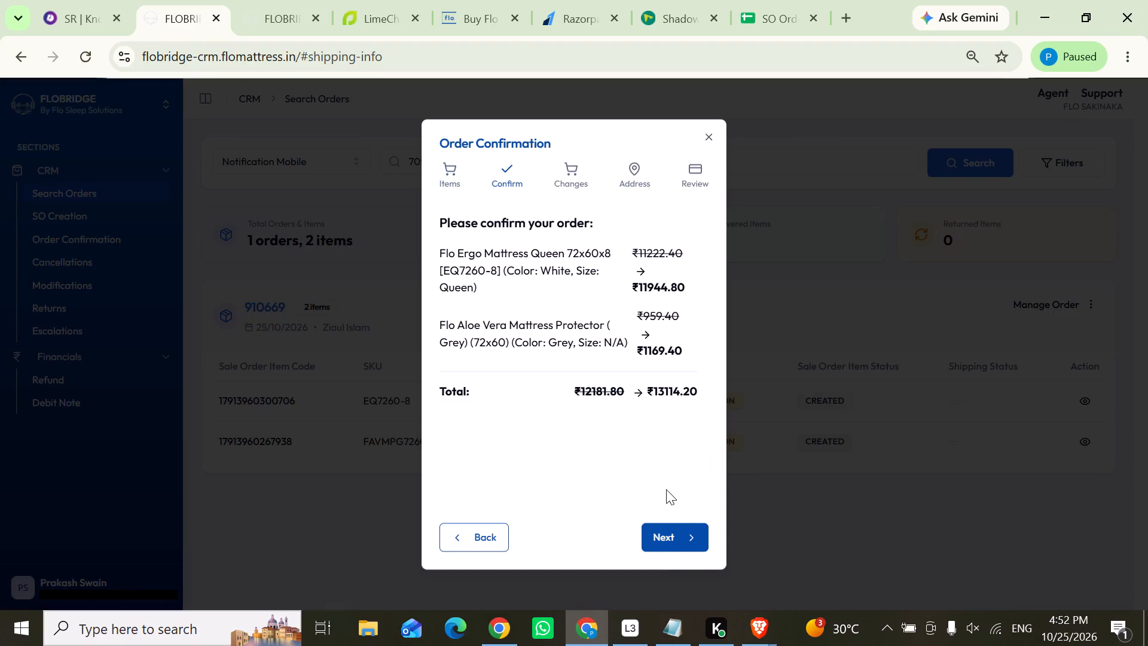
{"action": "left_click", "coordinate": [673, 535]}
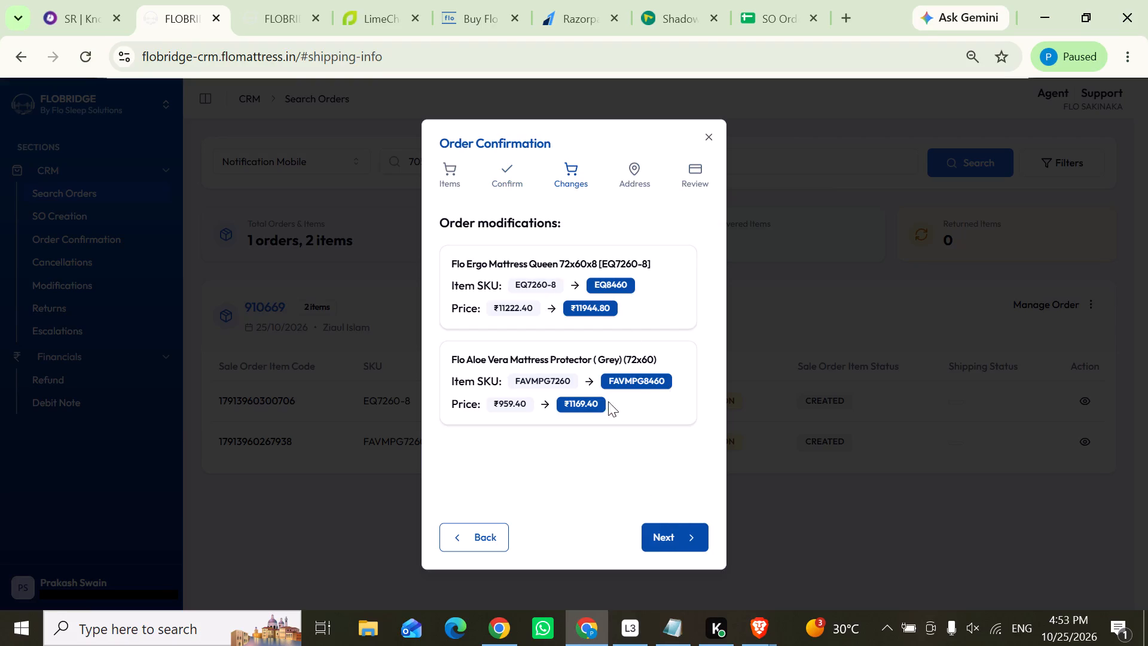
{"action": "left_click", "coordinate": [674, 546]}
{"action": "left_click", "coordinate": [668, 549]}
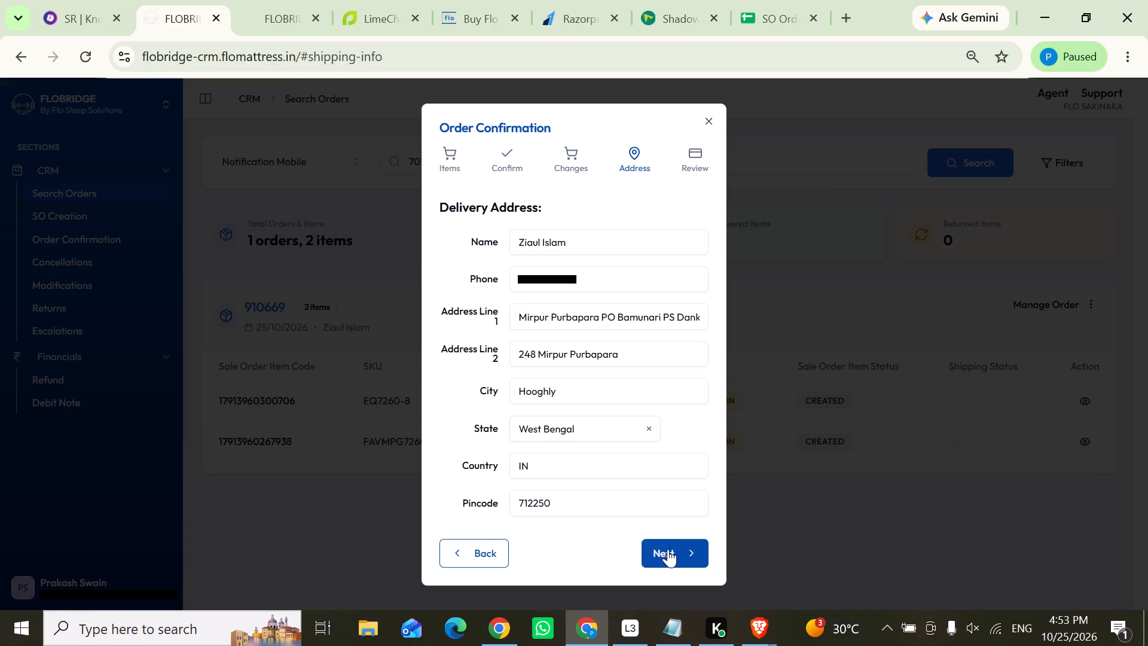
{"action": "scroll", "coordinate": [581, 388], "scroll_direction": "down", "scroll_amount": 3}
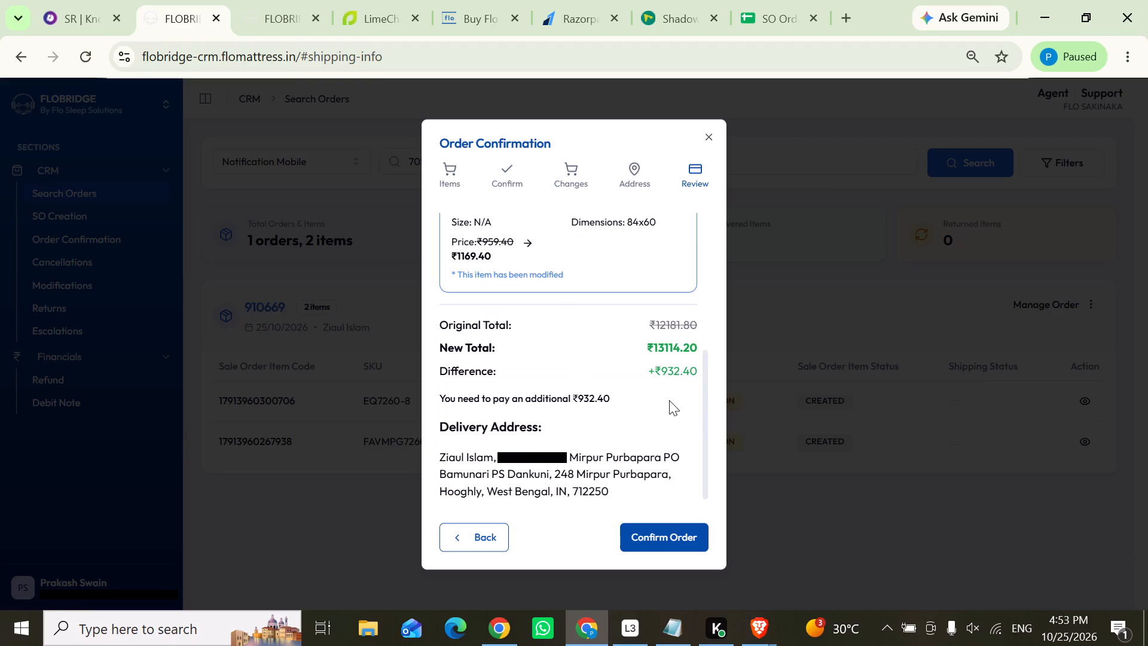
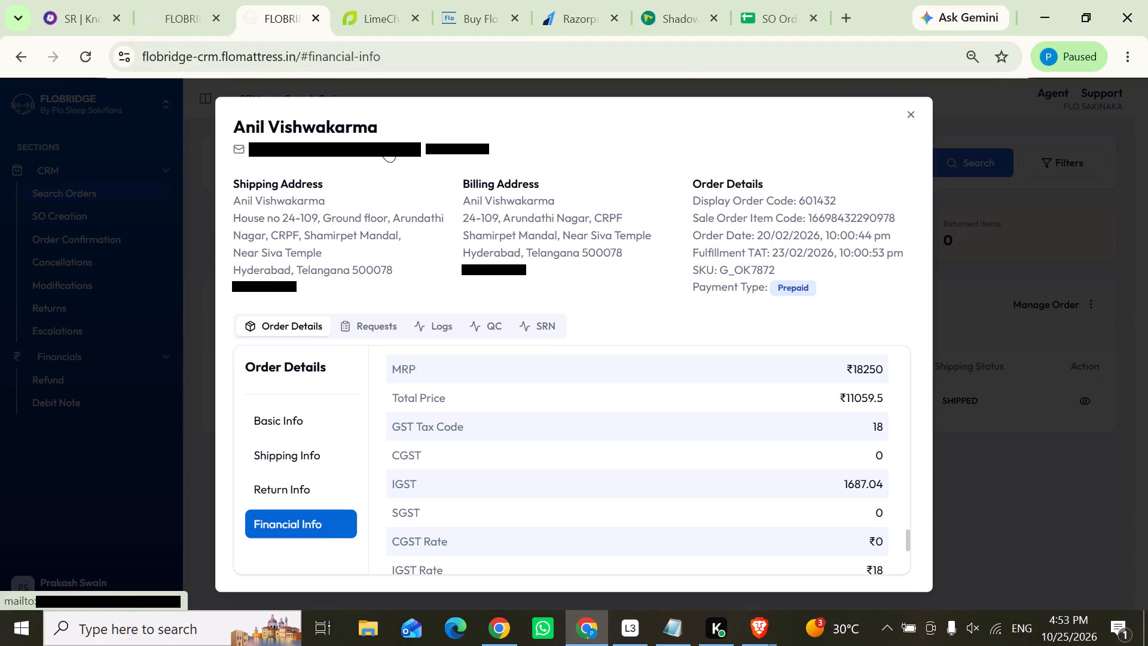
{"action": "left_click", "coordinate": [204, 182]}
{"action": "left_click_drag", "start_coordinate": [444, 157], "coordinate": [410, 163]}
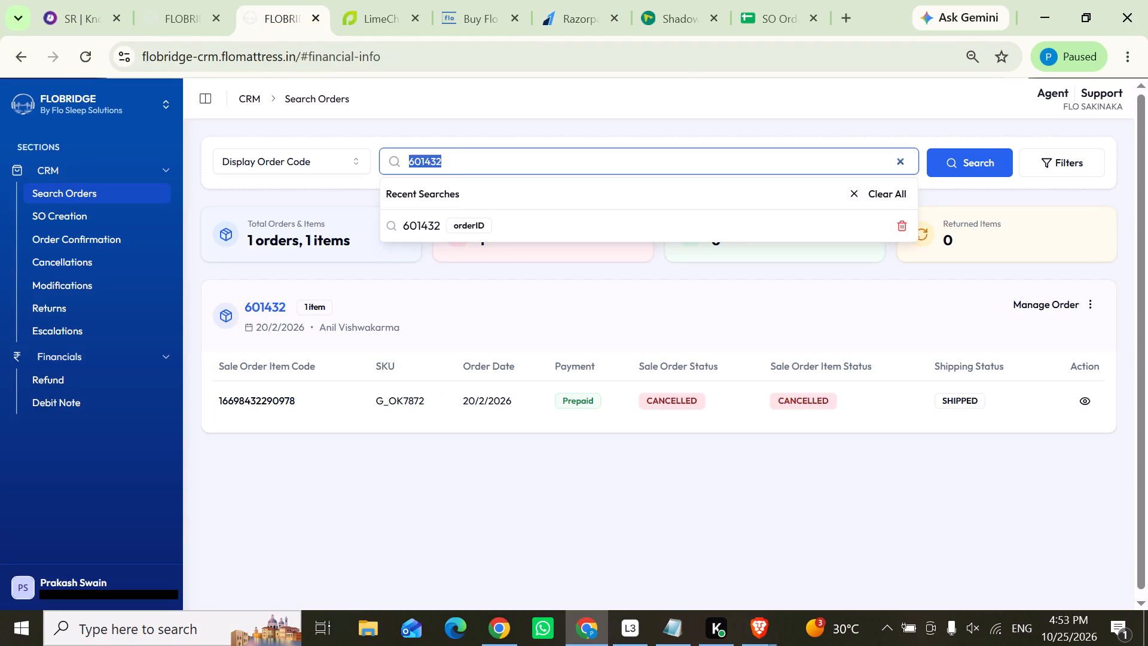
{"action": "key", "text": "ctrl+v"}
{"action": "left_click", "coordinate": [421, 154]}
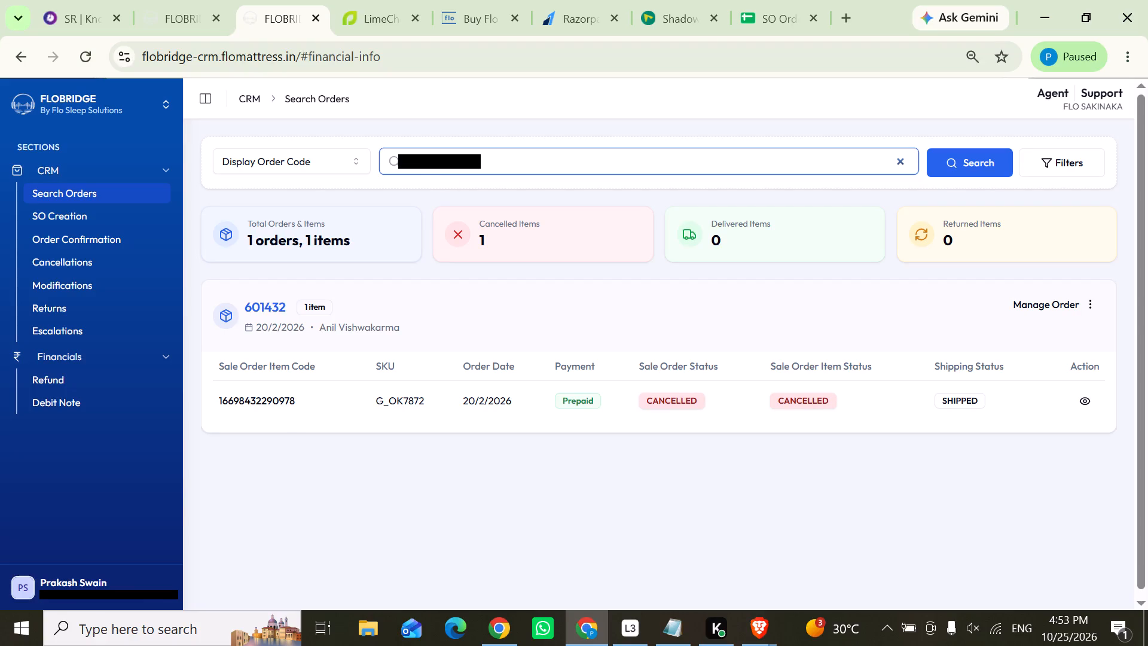
{"action": "left_click_drag", "start_coordinate": [423, 160], "coordinate": [369, 160]}
{"action": "key", "text": "BackSpace"}
{"action": "double_click", "coordinate": [969, 157]}
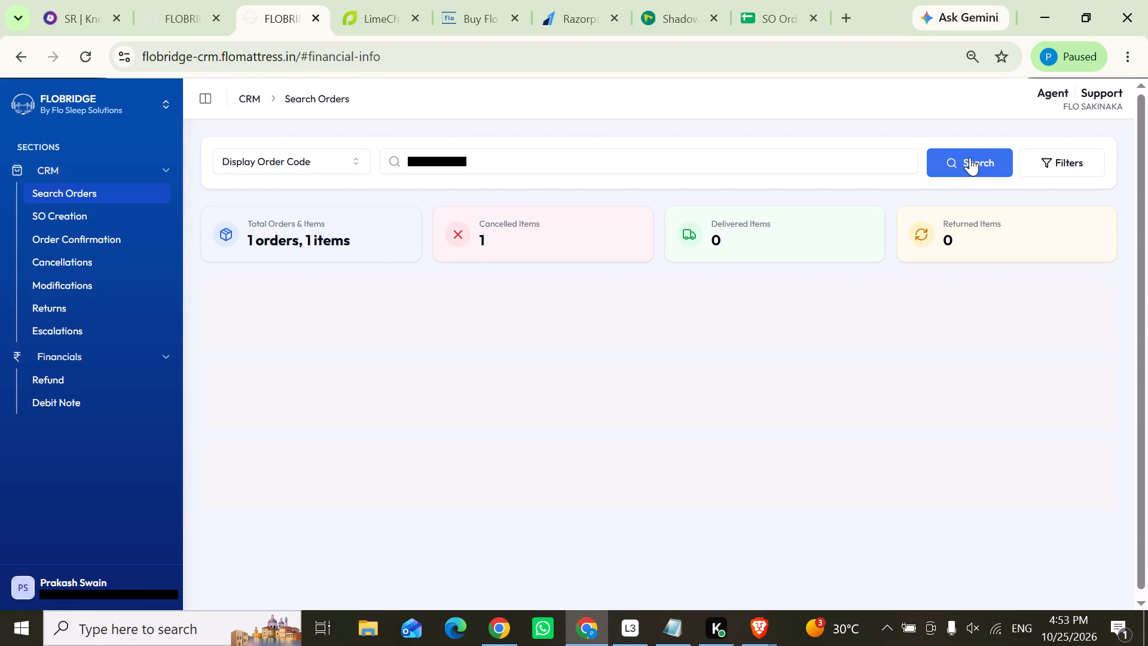
{"action": "left_click", "coordinate": [332, 155]}
{"action": "left_click", "coordinate": [325, 212]}
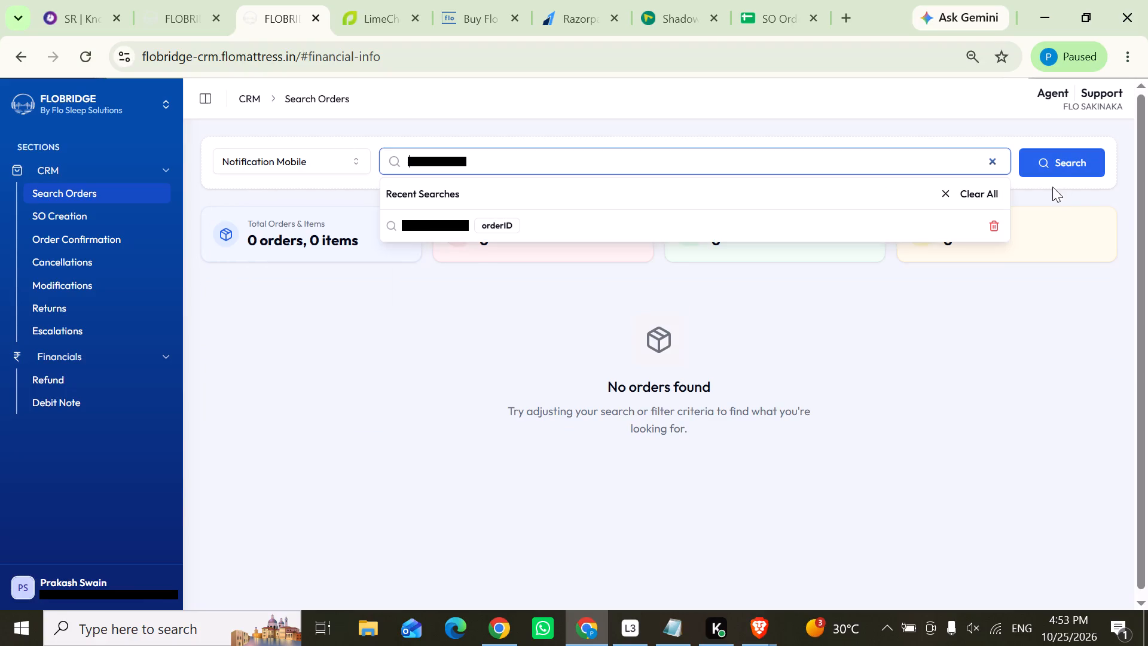
{"action": "left_click", "coordinate": [1052, 170]}
{"action": "left_click_drag", "start_coordinate": [291, 305], "coordinate": [245, 306]}
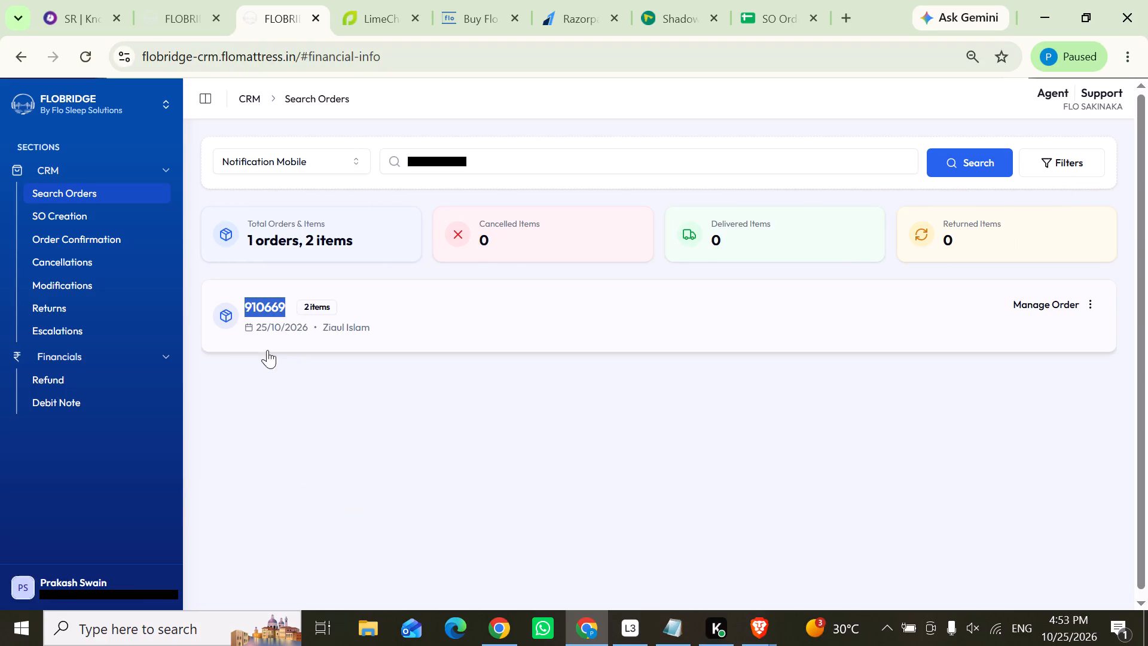
{"action": "key", "text": "ctrl+c"}
{"action": "left_click", "coordinate": [141, 216]}
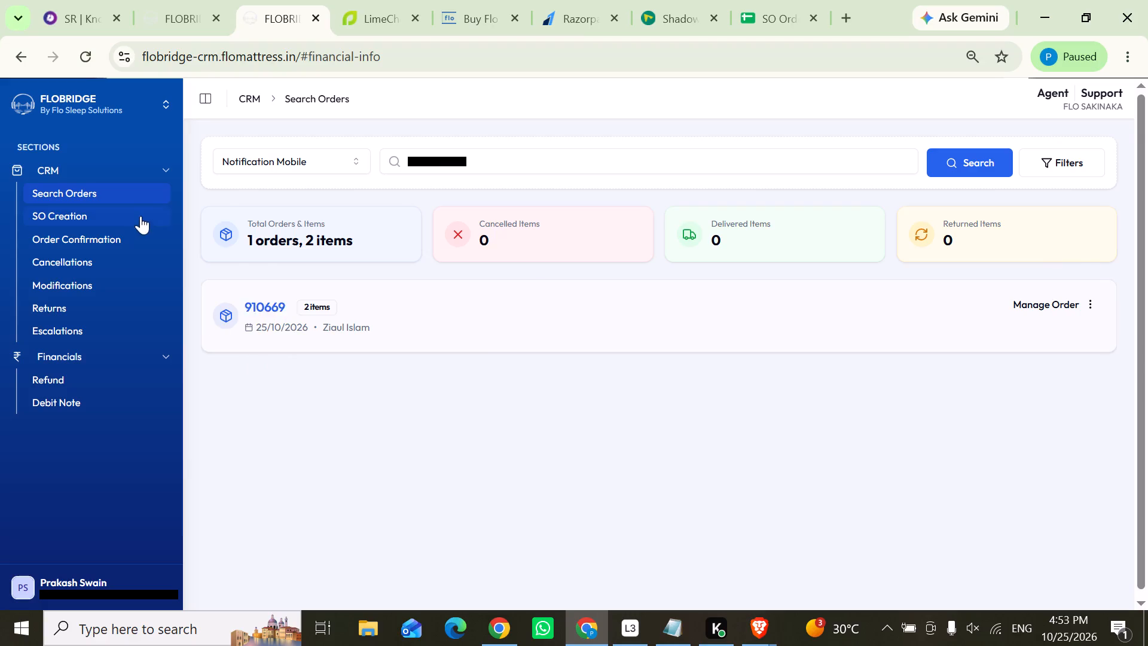
{"action": "left_click", "coordinate": [1039, 173]}
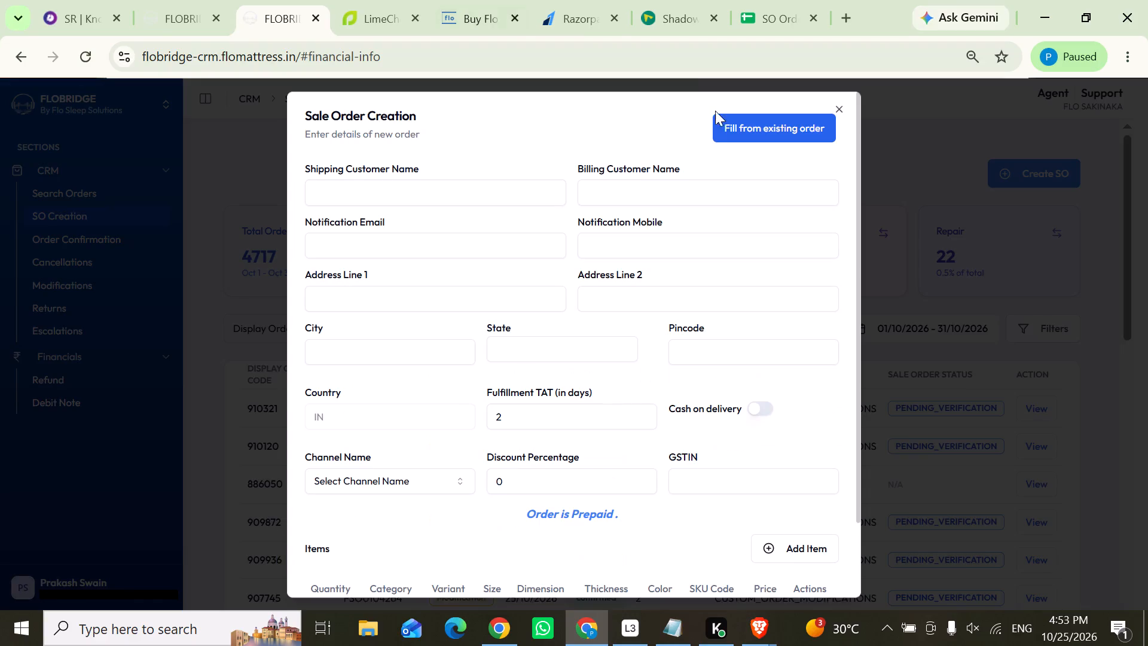
{"action": "left_click", "coordinate": [730, 130]}
{"action": "key", "text": "ctrl+v"}
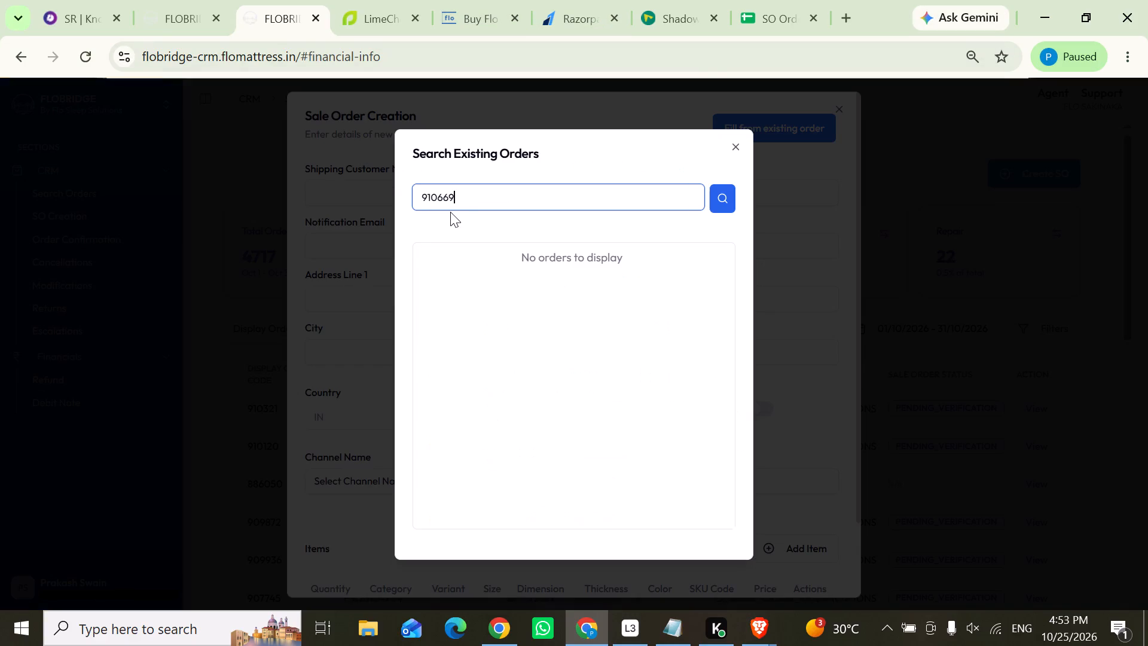
{"action": "left_click", "coordinate": [712, 199]}
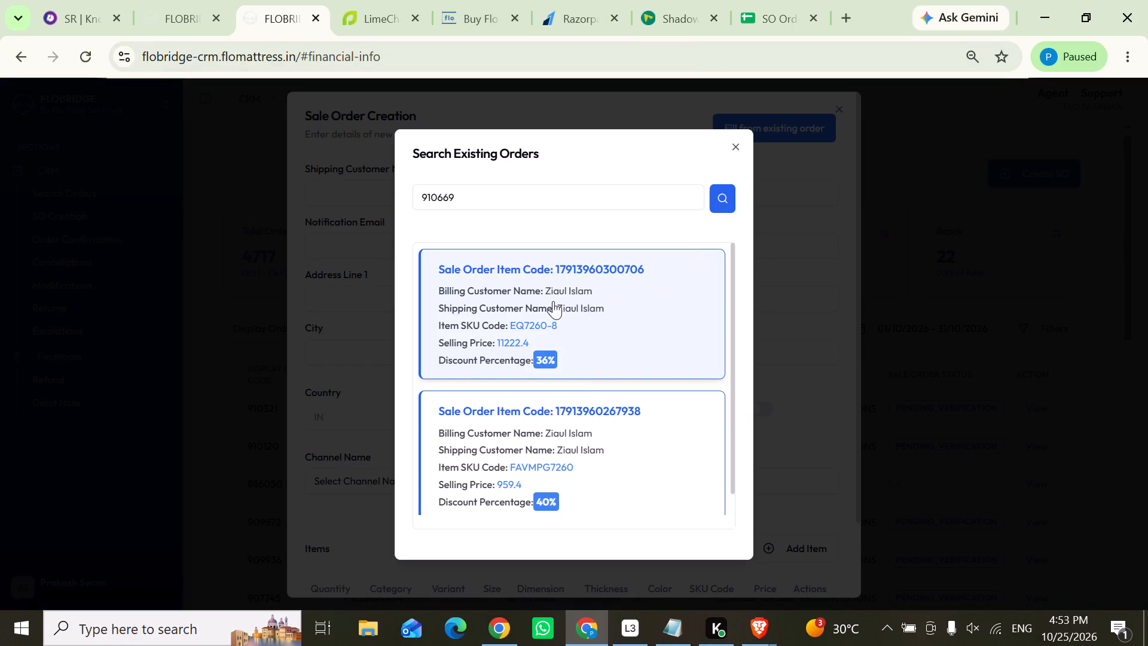
{"action": "left_click", "coordinate": [577, 332]}
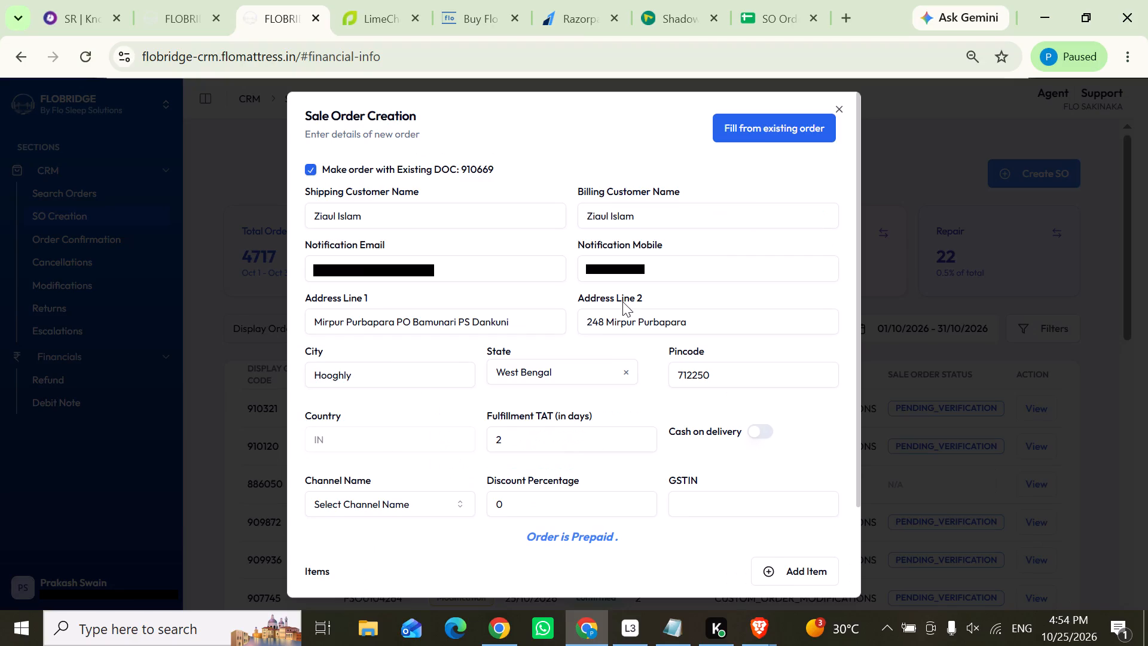
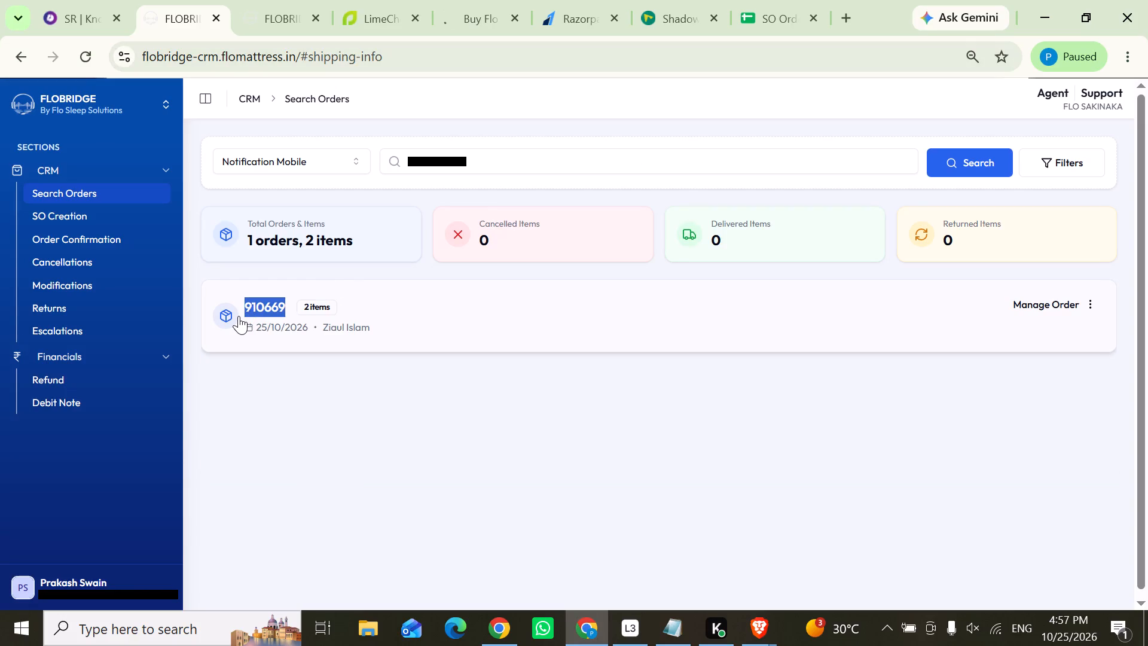
{"action": "left_click", "coordinate": [42, 275]}
{"action": "left_click", "coordinate": [458, 363]}
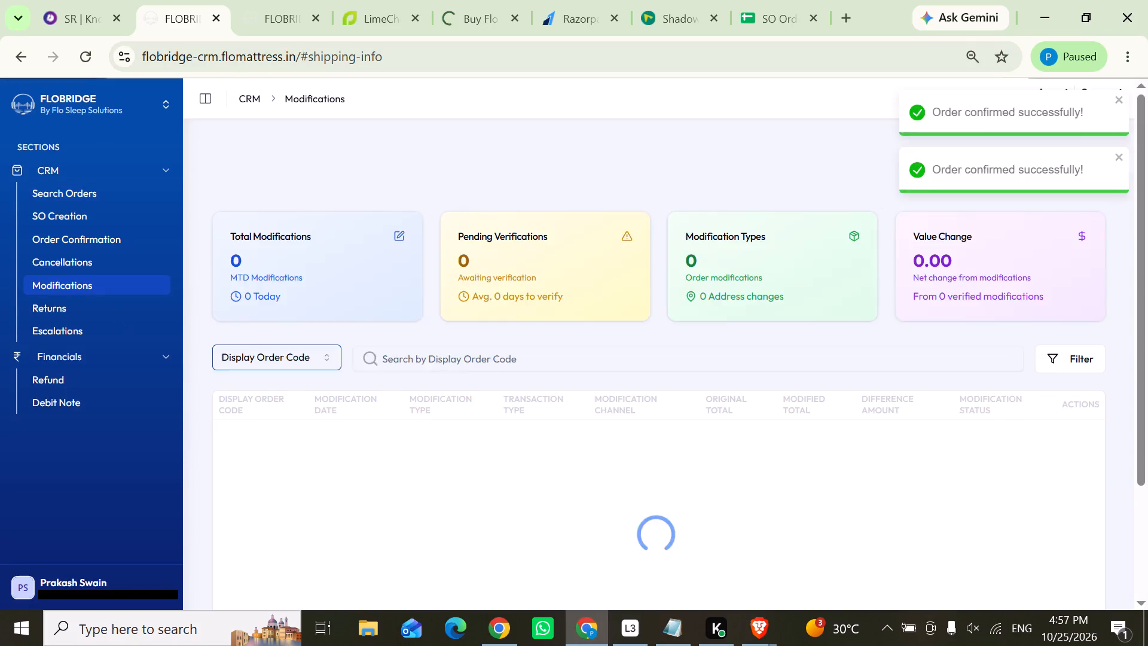
{"action": "key", "text": "ctrl+v"}
{"action": "key", "text": "Return"}
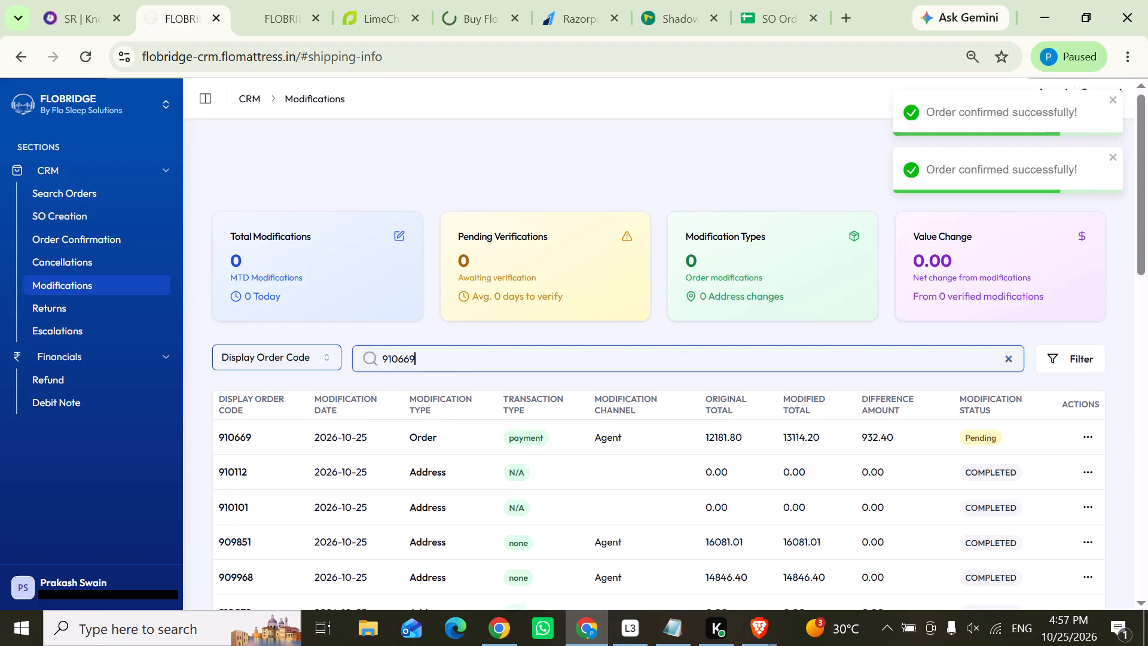
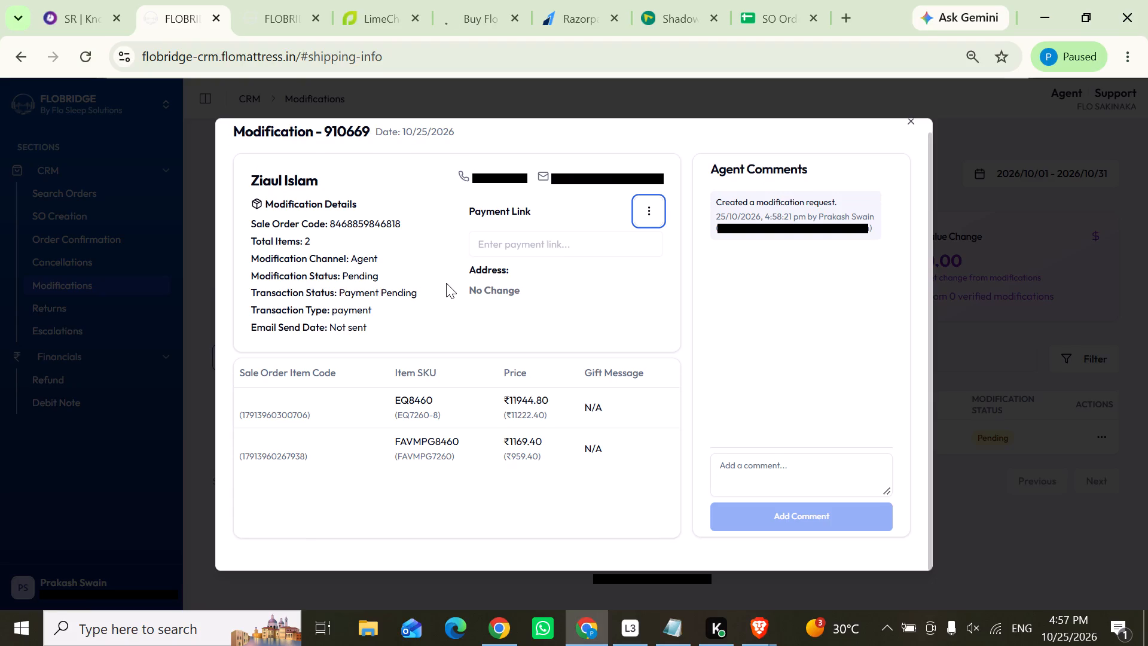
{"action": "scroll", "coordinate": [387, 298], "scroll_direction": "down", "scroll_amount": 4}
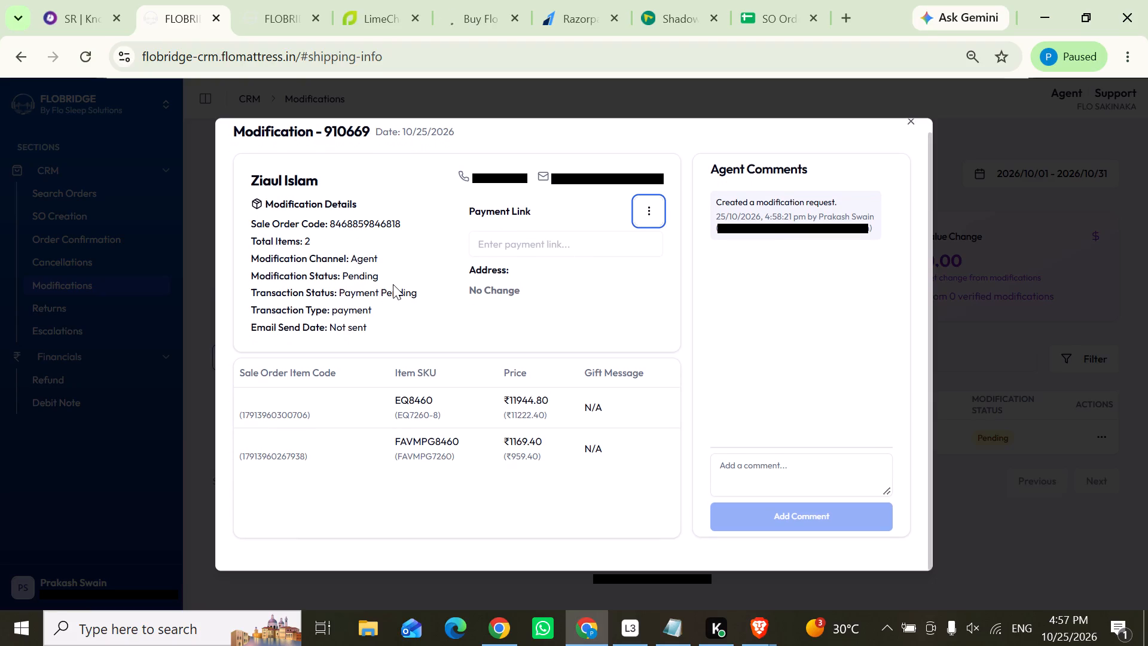
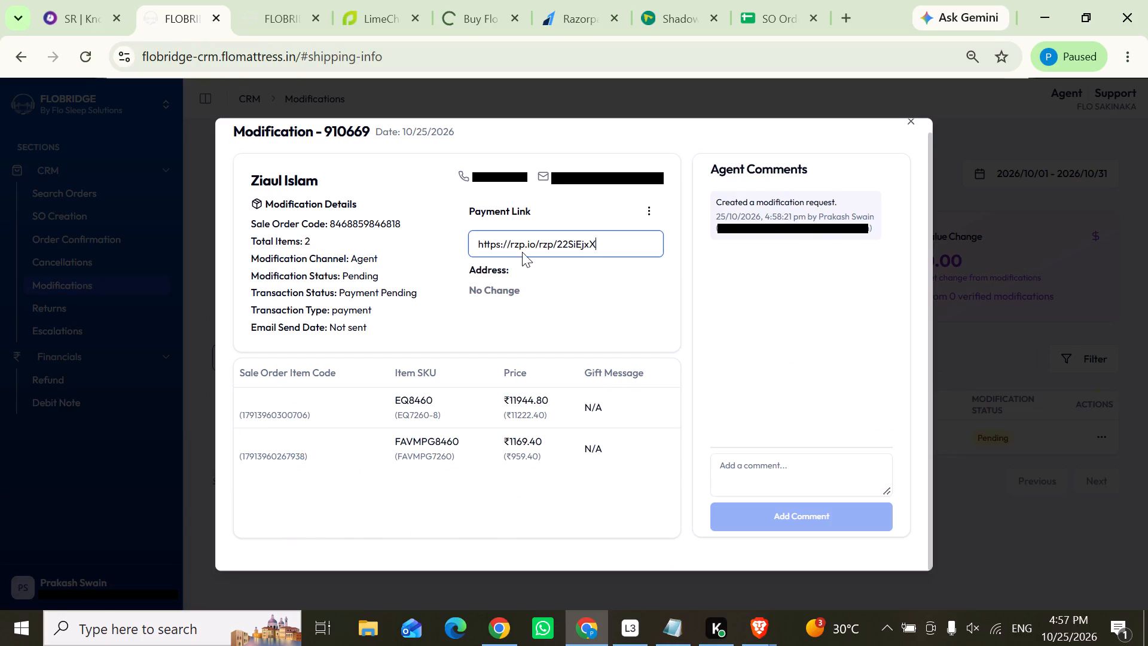
Save the entered payment link on modification 910669 and close the modification.
{"action": "left_click", "coordinate": [649, 211]}
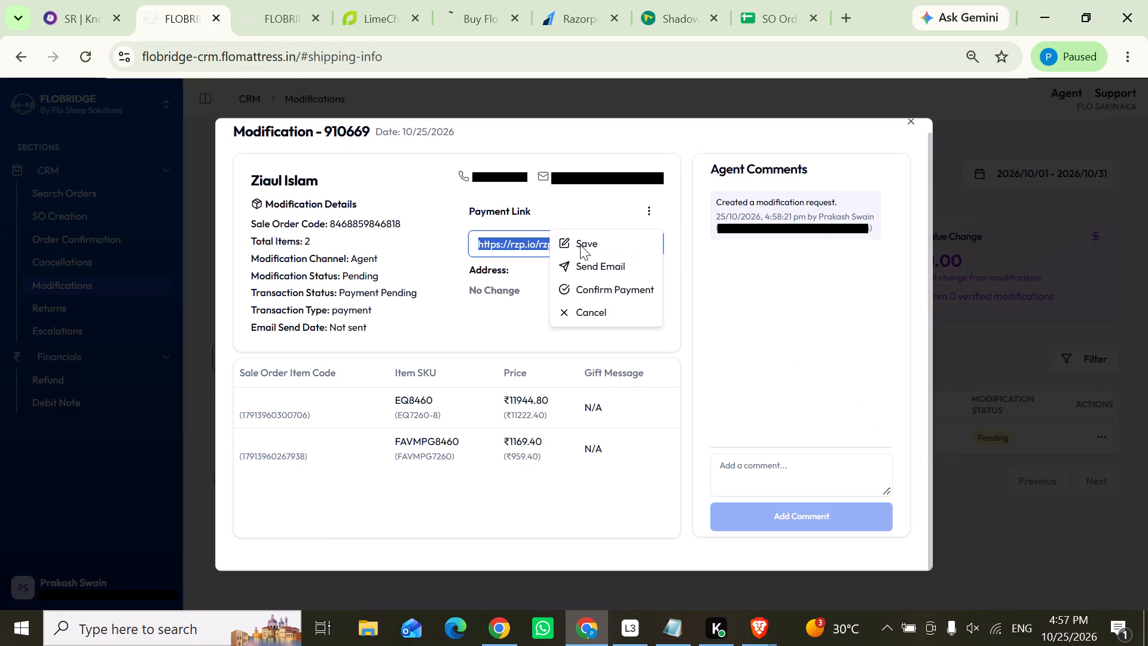
{"action": "left_click", "coordinate": [579, 243]}
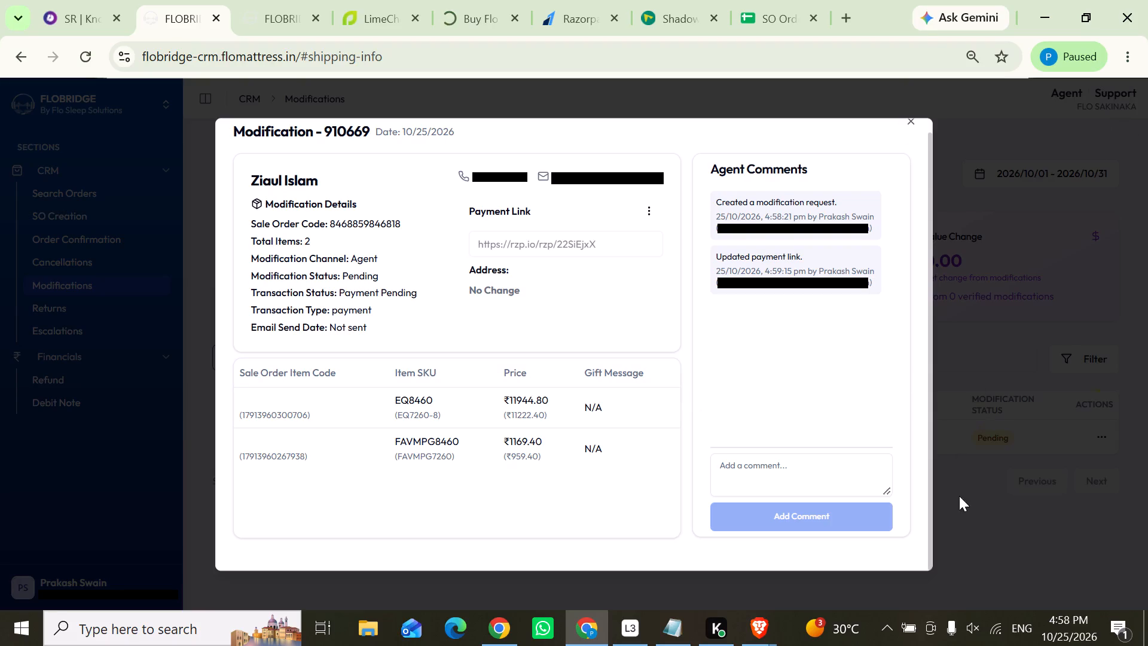
{"action": "left_click", "coordinate": [646, 210]}
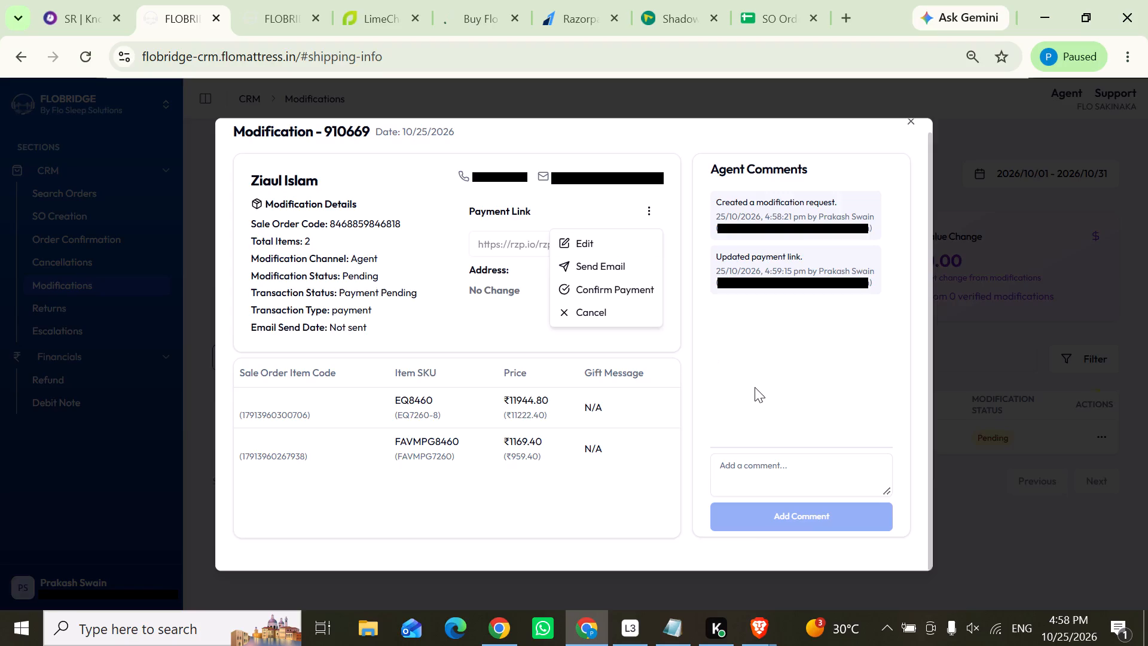
{"action": "left_click", "coordinate": [967, 481]}
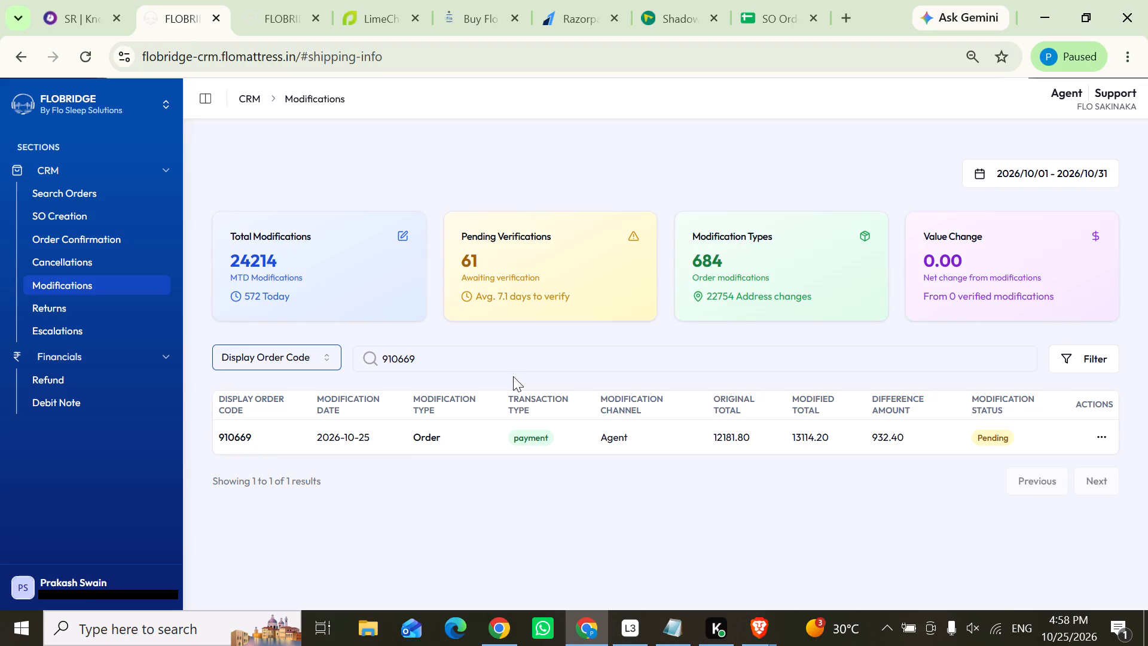
Switch to the Knowlarity call dashboard and copy the incoming caller's phone number.
{"action": "left_click", "coordinate": [64, 0]}
{"action": "left_click", "coordinate": [183, 0]}
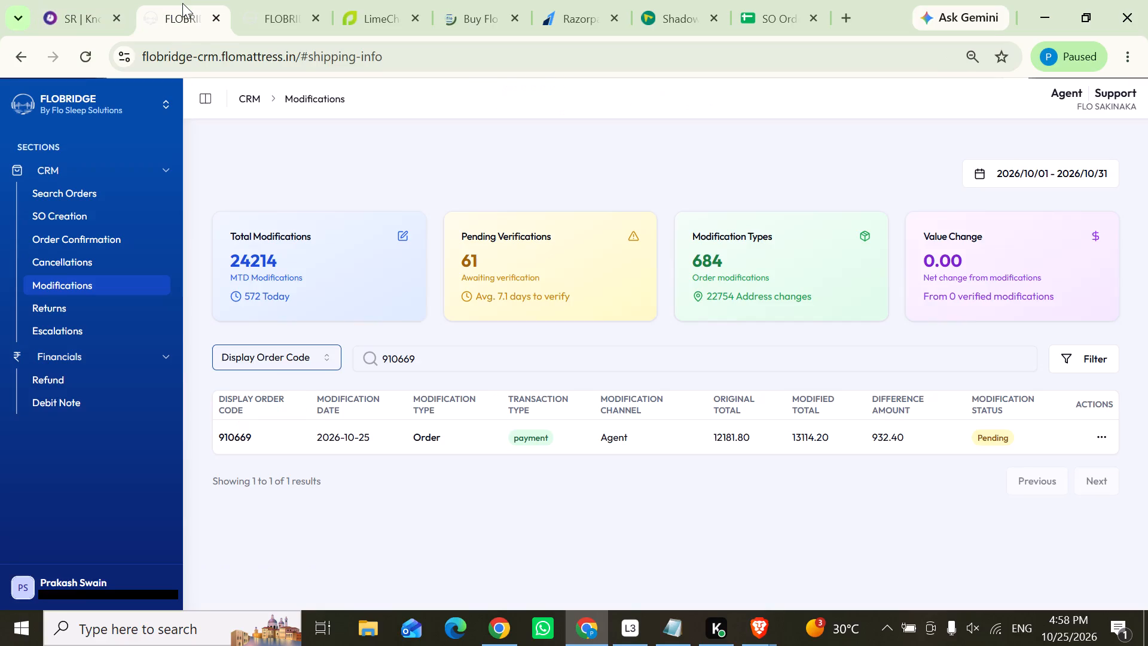
{"action": "left_click", "coordinate": [76, 0]}
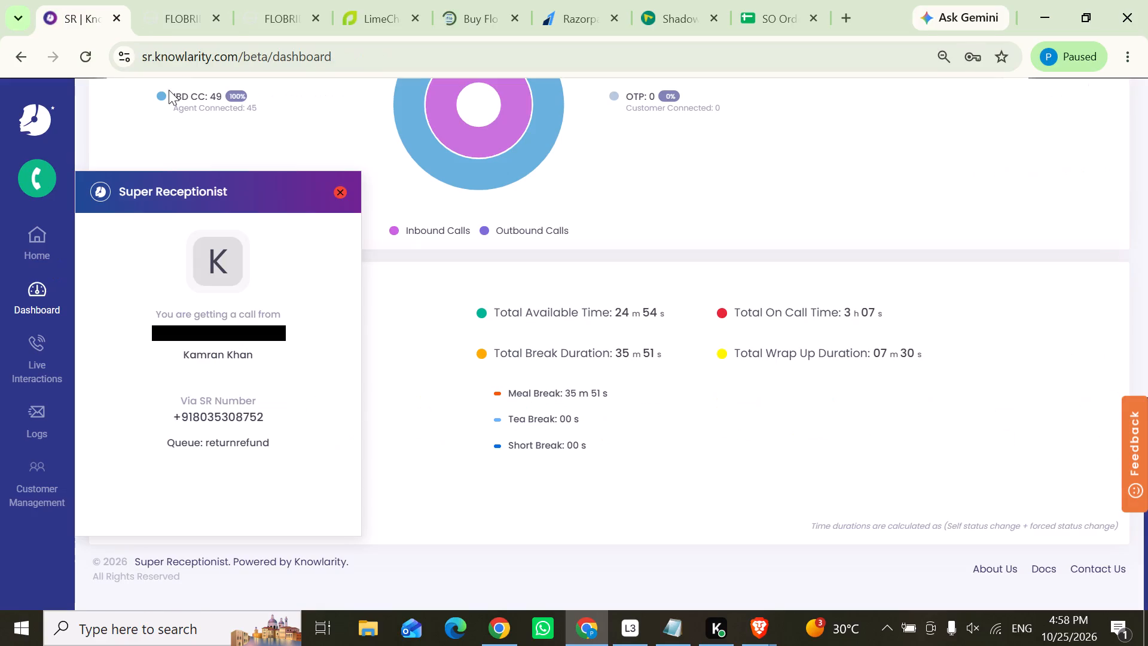
{"action": "left_click", "coordinate": [164, 10]}
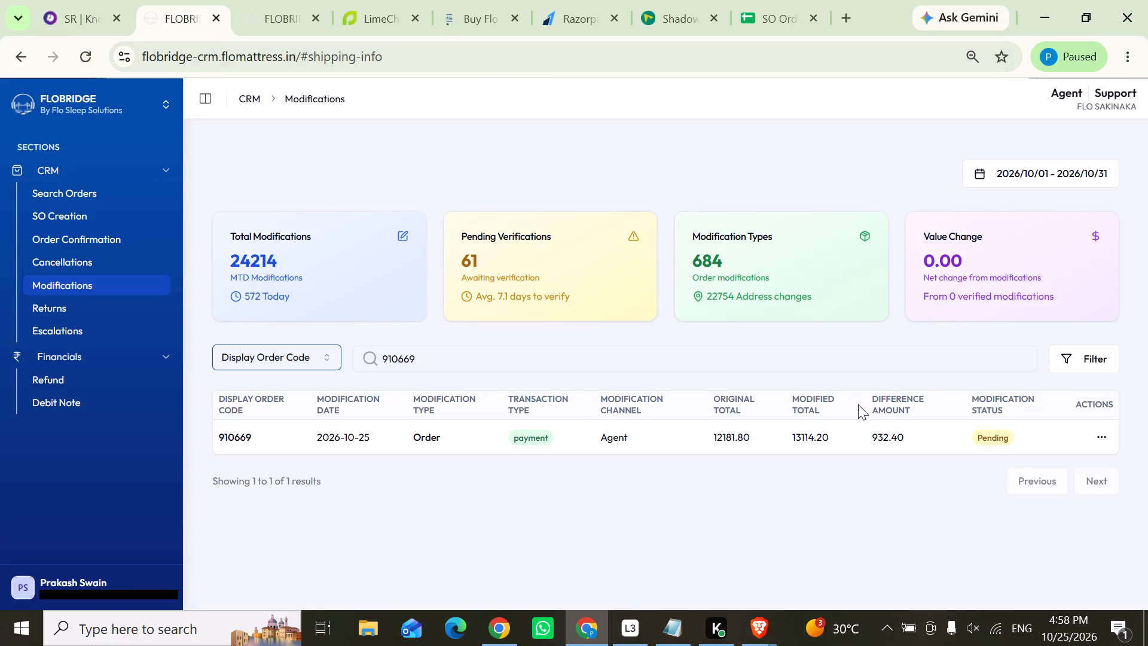
{"action": "left_click", "coordinate": [70, 0]}
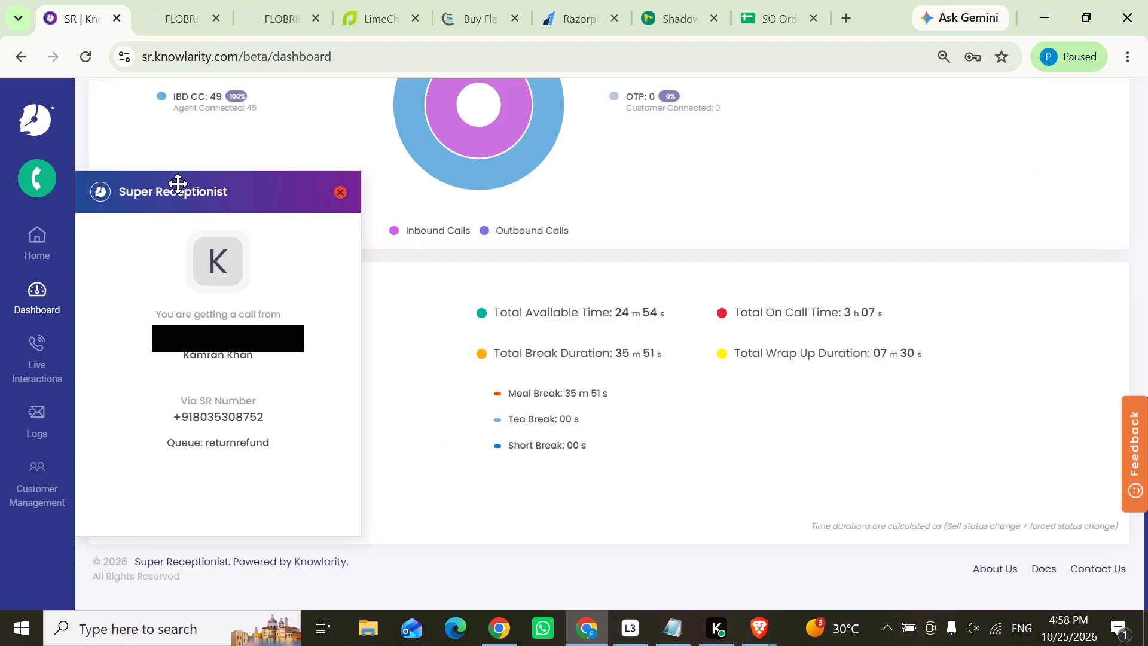
{"action": "left_click", "coordinate": [285, 328]}
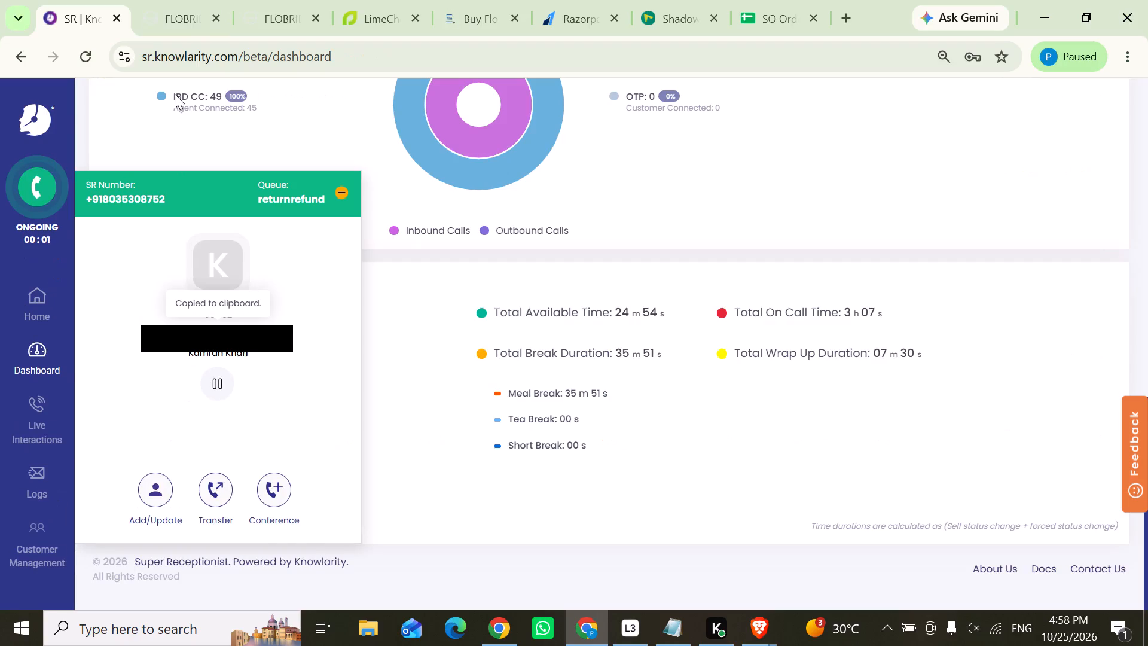
Search FLOBRIDGE orders by Notification Mobile using the caller's number without its country prefix.
{"action": "left_click", "coordinate": [170, 23]}
{"action": "left_click", "coordinate": [90, 188]}
{"action": "left_click", "coordinate": [271, 161]}
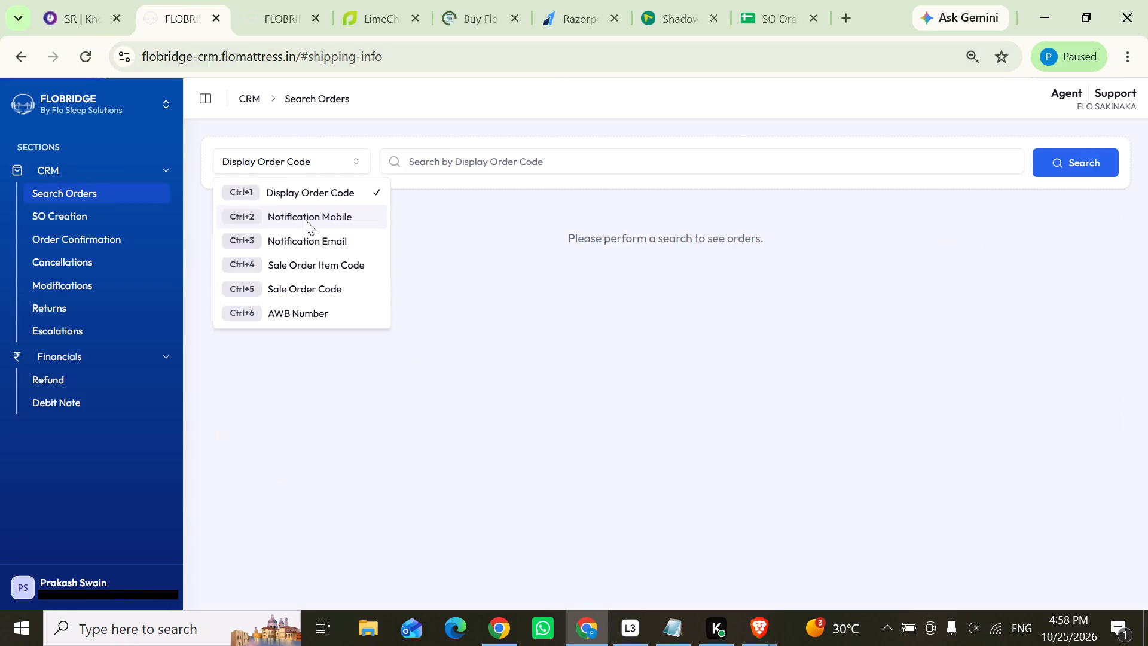
{"action": "left_click", "coordinate": [306, 220]}
{"action": "key", "text": "ctrl+v"}
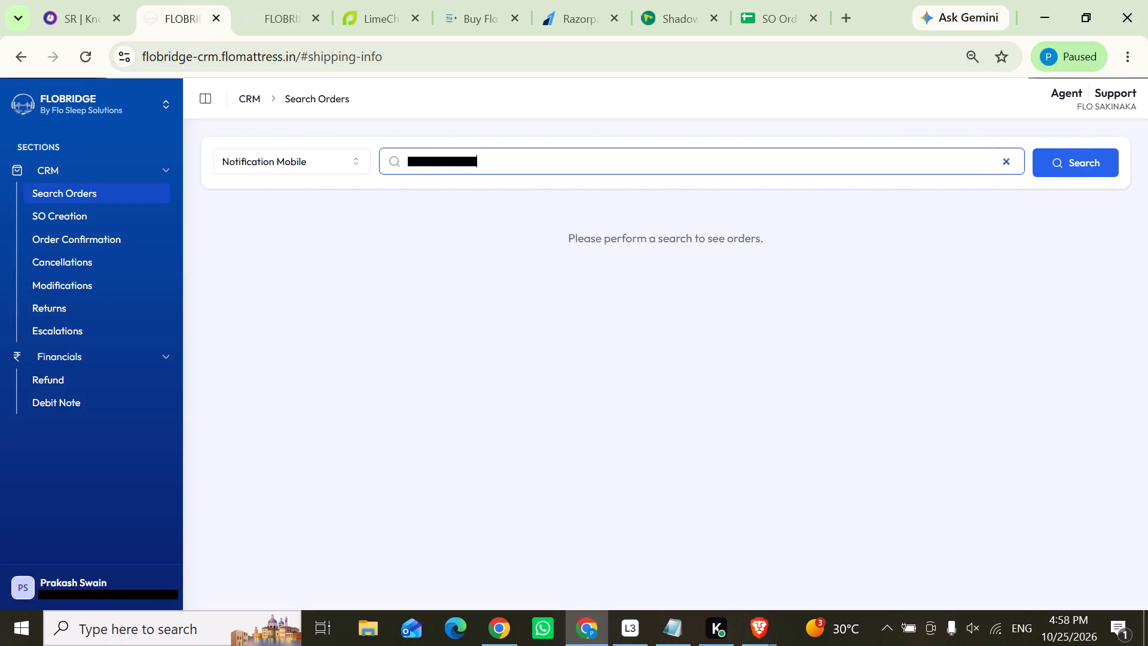
{"action": "left_click_drag", "start_coordinate": [422, 160], "coordinate": [414, 160]}
{"action": "key", "text": "BackSpace"}
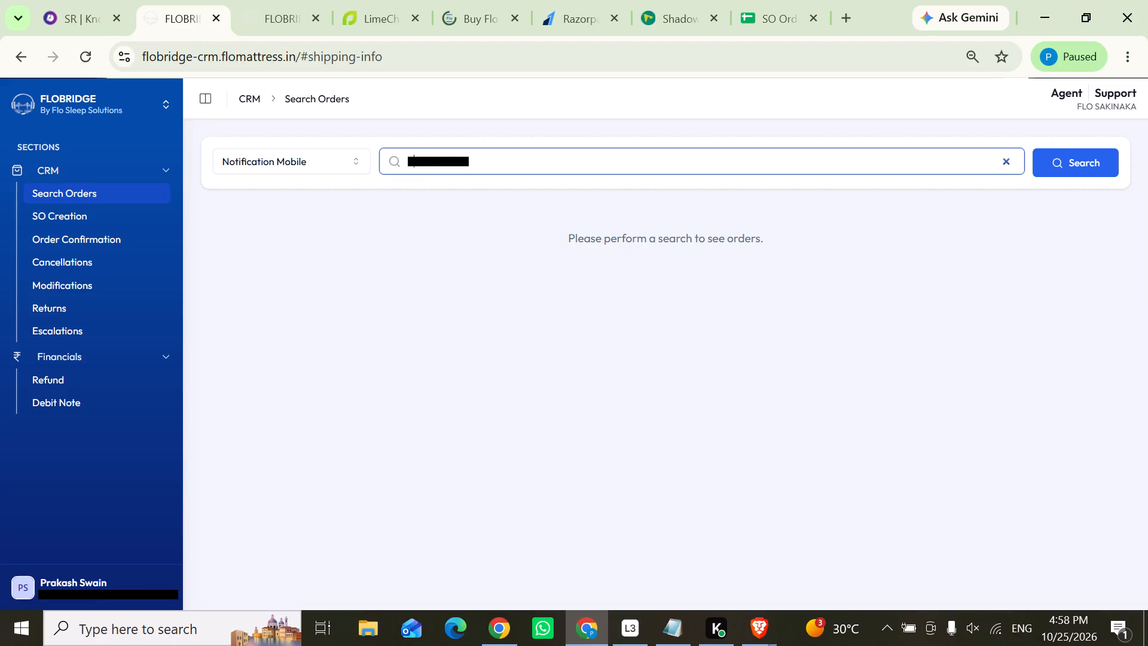
{"action": "key", "text": "BackSpace"}
{"action": "key", "text": "BackSpace"}
{"action": "left_click", "coordinate": [1063, 166]}
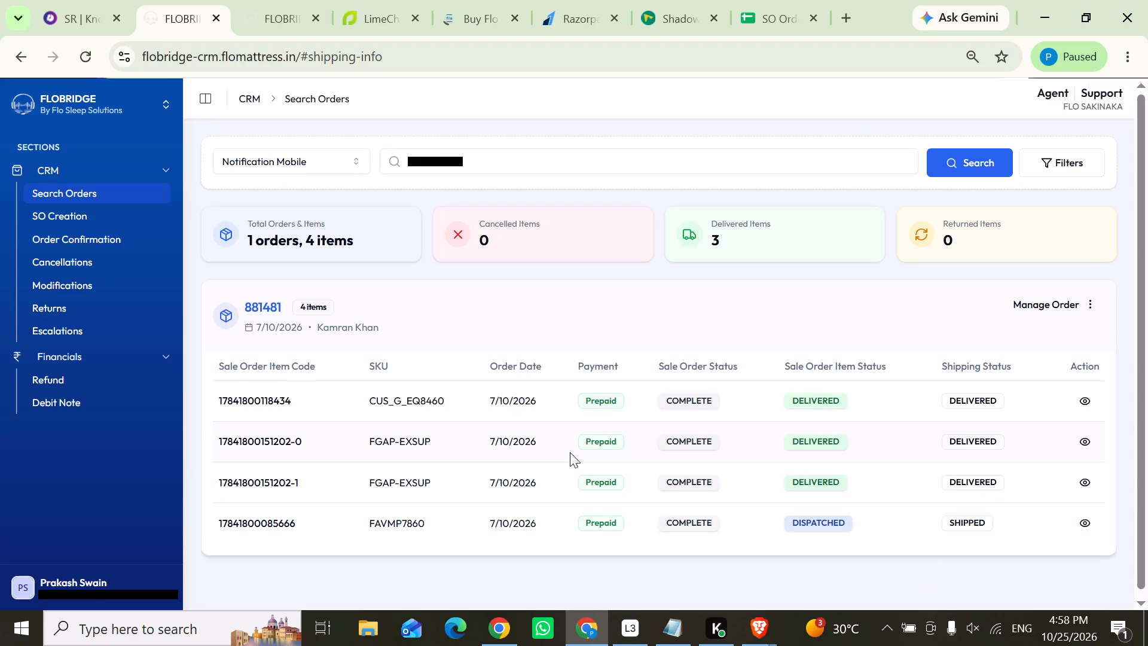
{"action": "left_click", "coordinate": [1089, 301]}
{"action": "left_click", "coordinate": [1023, 450]}
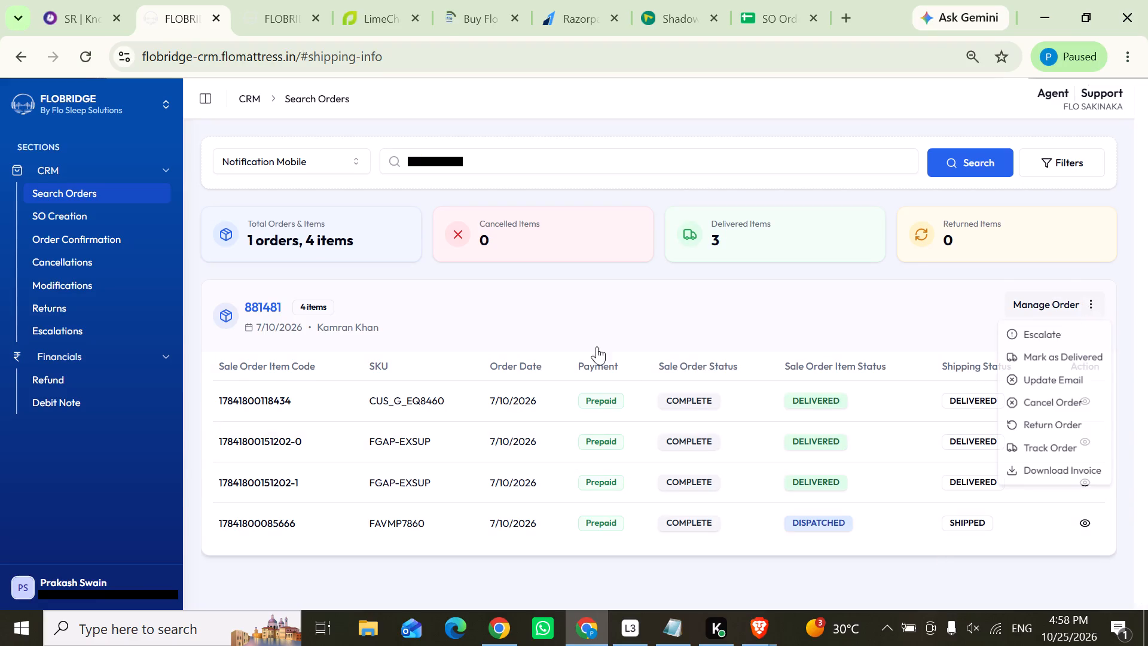
{"action": "left_click", "coordinate": [586, 336]}
{"action": "left_click", "coordinate": [533, 440]}
{"action": "left_click", "coordinate": [530, 391]}
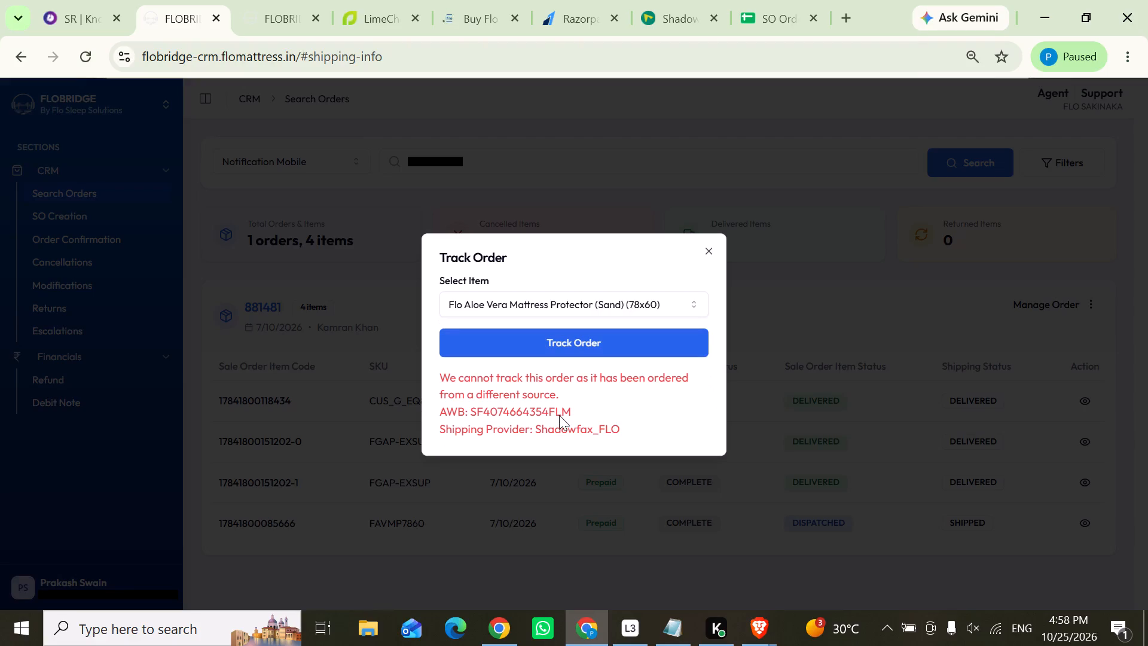
{"action": "left_click_drag", "start_coordinate": [575, 410], "coordinate": [472, 412]}
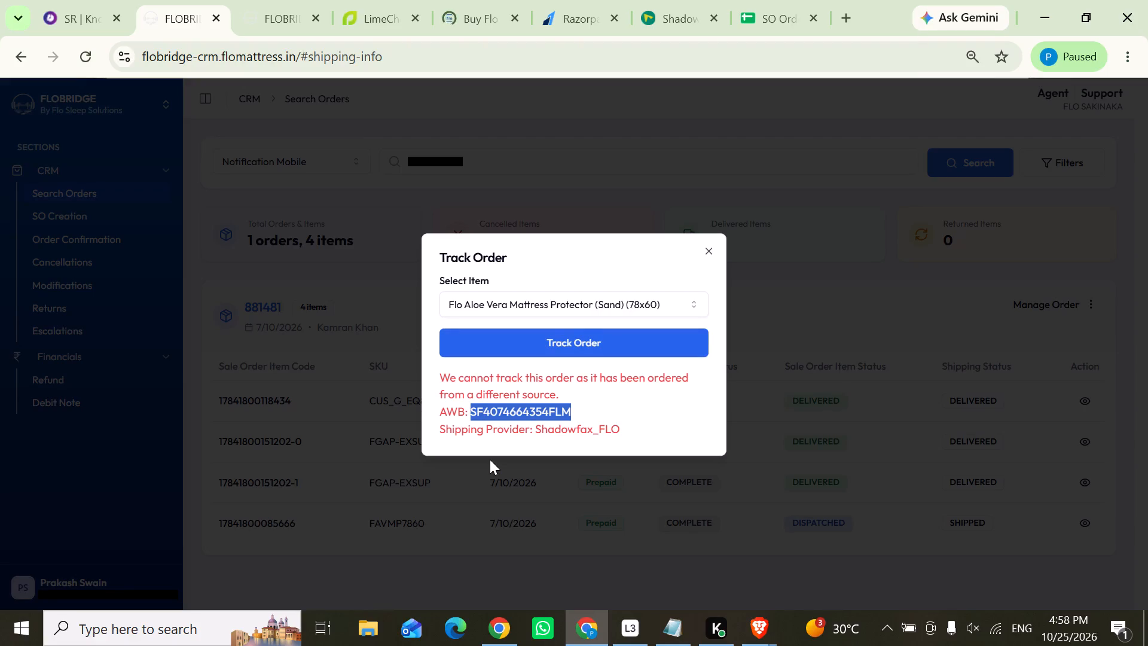
{"action": "key", "text": "ctrl+c"}
{"action": "left_click", "coordinate": [673, 12]}
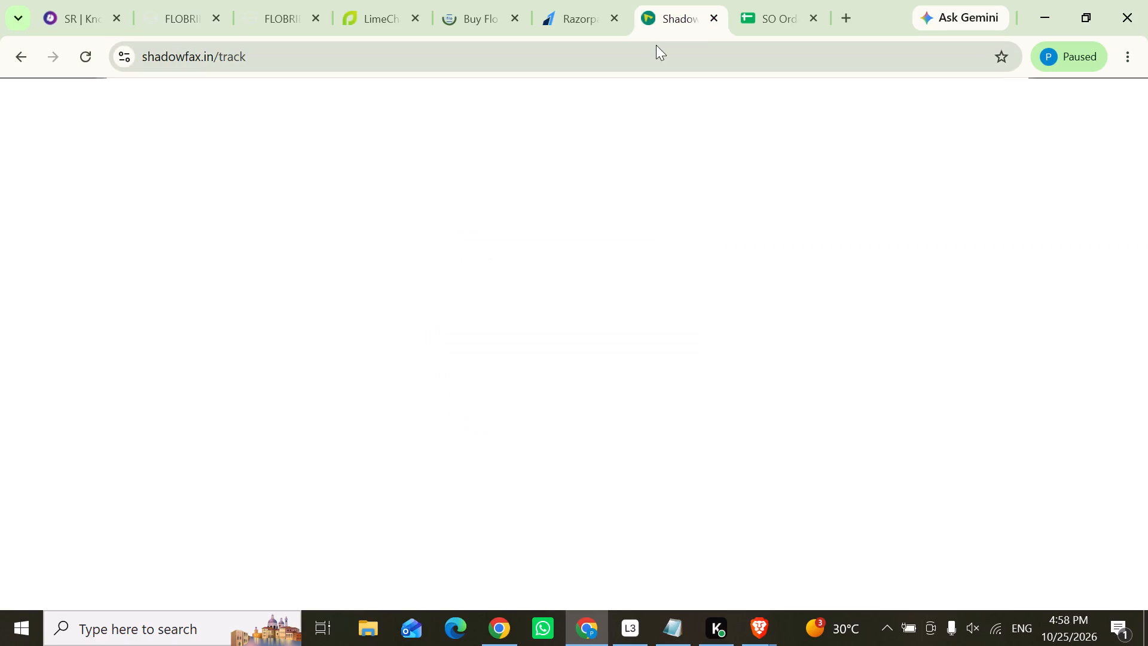
{"action": "left_click", "coordinate": [168, 316]}
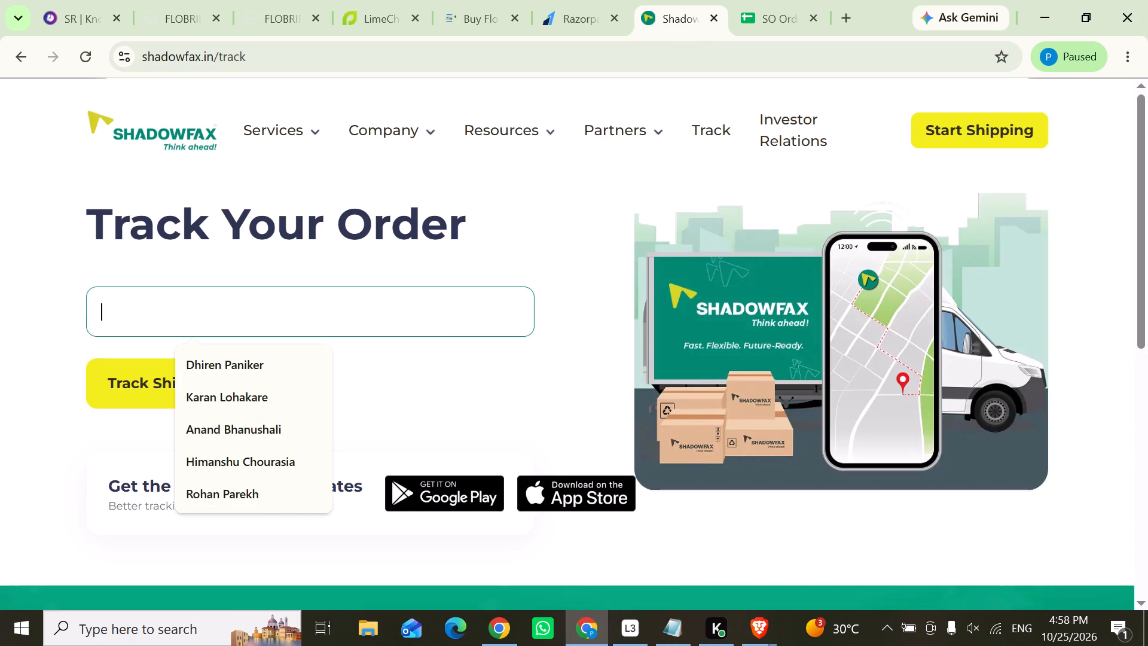
{"action": "key", "text": "ctrl+v"}
{"action": "left_click", "coordinate": [179, 390]}
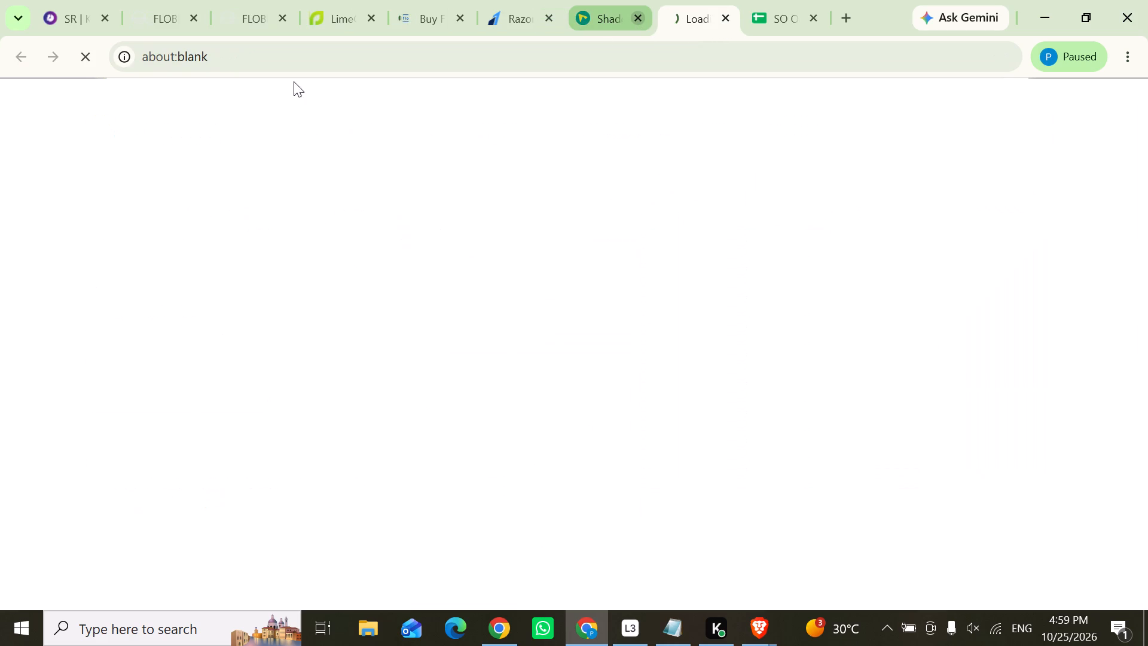
{"action": "left_click", "coordinate": [160, 23]}
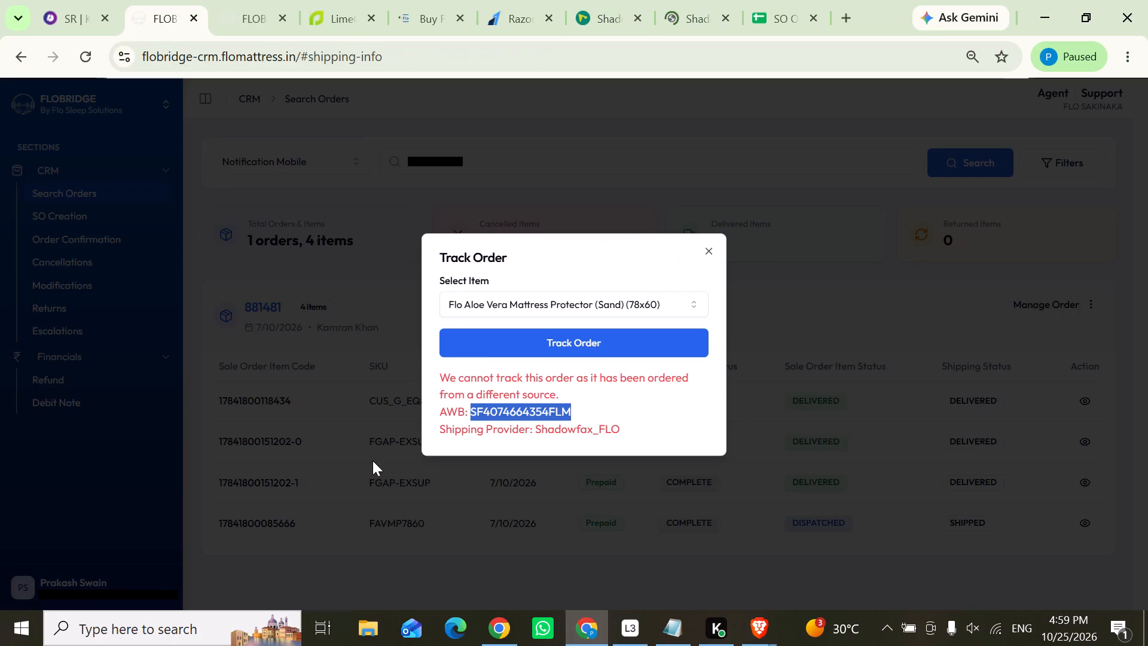
{"action": "left_click", "coordinate": [356, 509]}
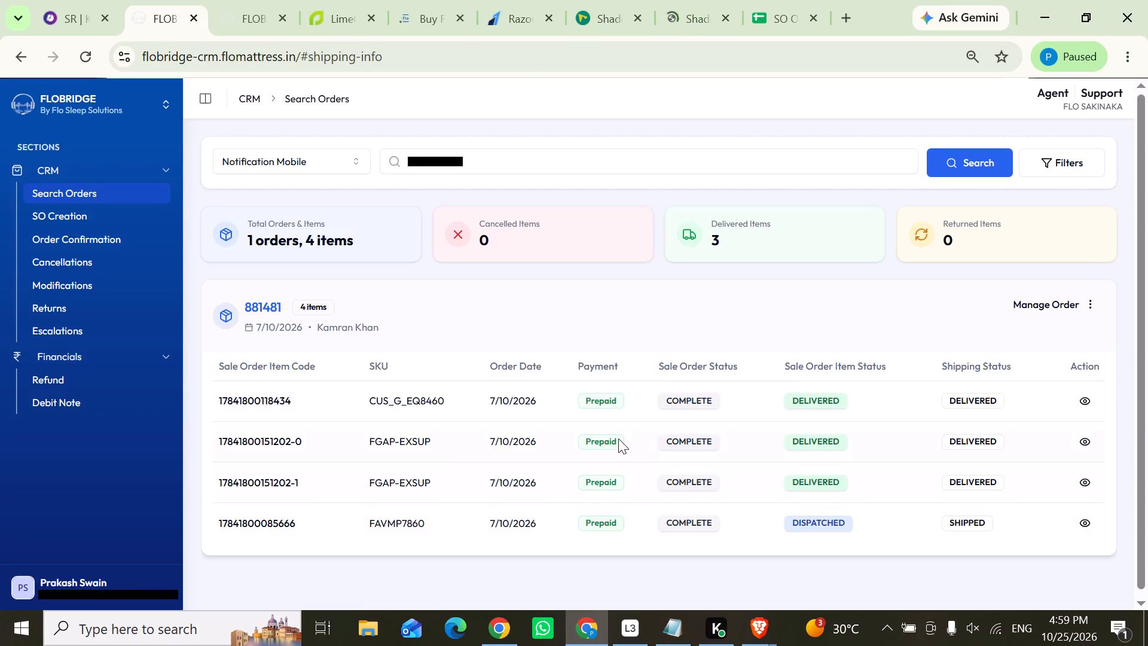
{"action": "left_click", "coordinate": [1086, 397]}
{"action": "left_click", "coordinate": [426, 327]}
{"action": "scroll", "coordinate": [606, 506], "scroll_direction": "down", "scroll_amount": 1}
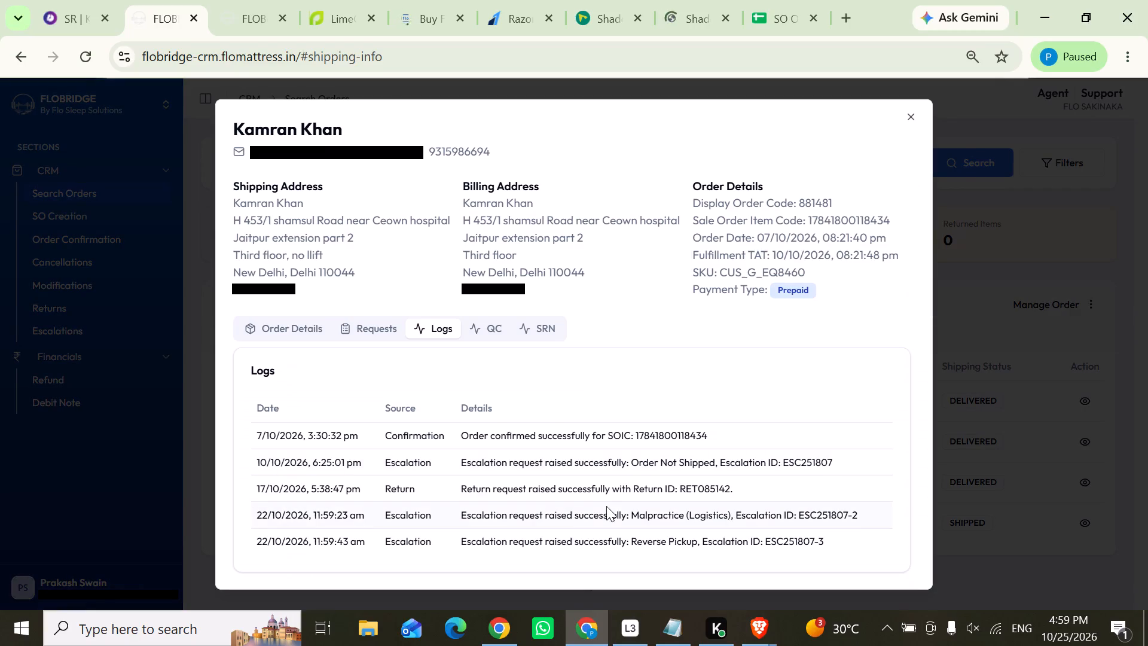
{"action": "scroll", "coordinate": [606, 506], "scroll_direction": "down", "scroll_amount": 2}
{"action": "left_click", "coordinate": [1006, 485]}
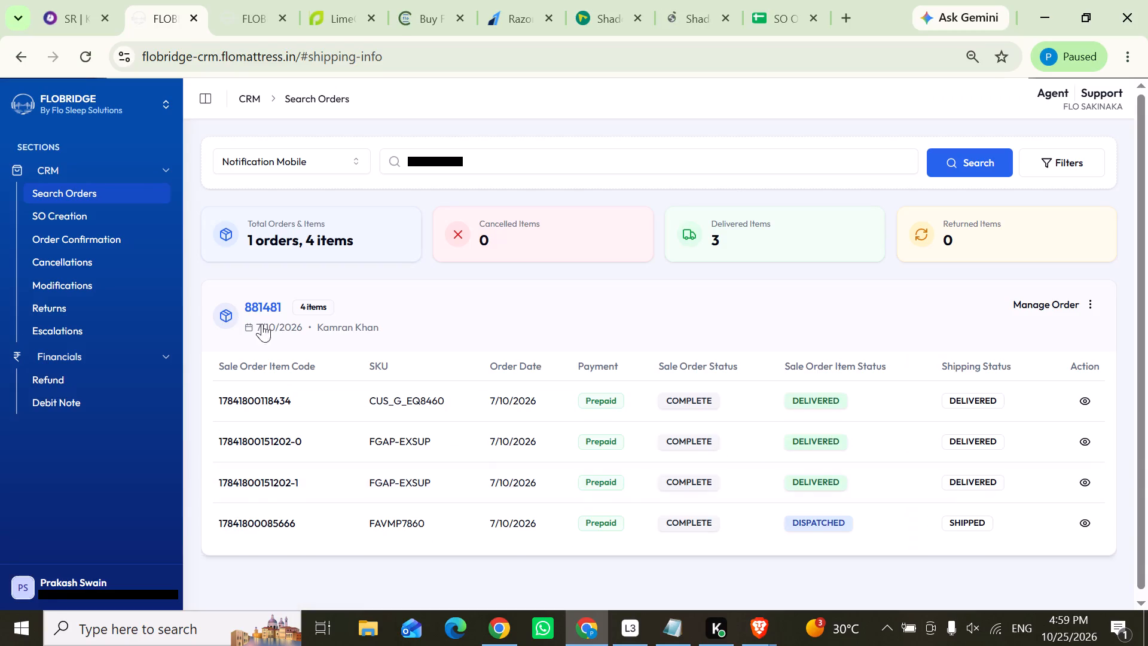
{"action": "left_click_drag", "start_coordinate": [282, 305], "coordinate": [225, 315]}
{"action": "key", "text": "ctrl+c"}
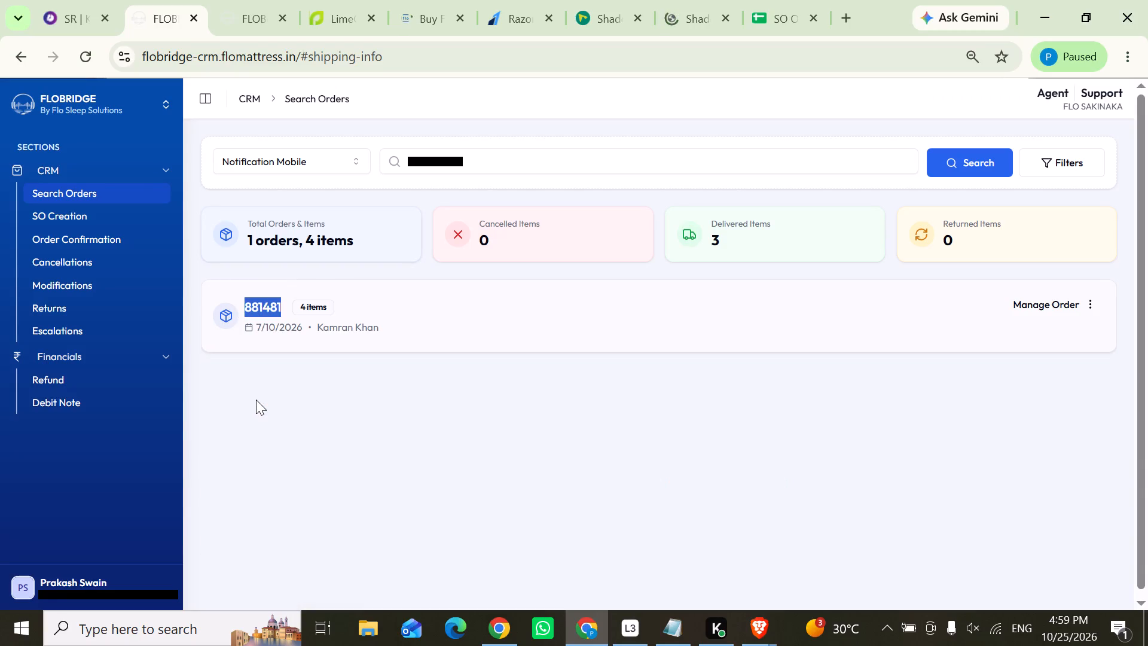
{"action": "left_click", "coordinate": [90, 297]}
{"action": "left_click", "coordinate": [435, 331]}
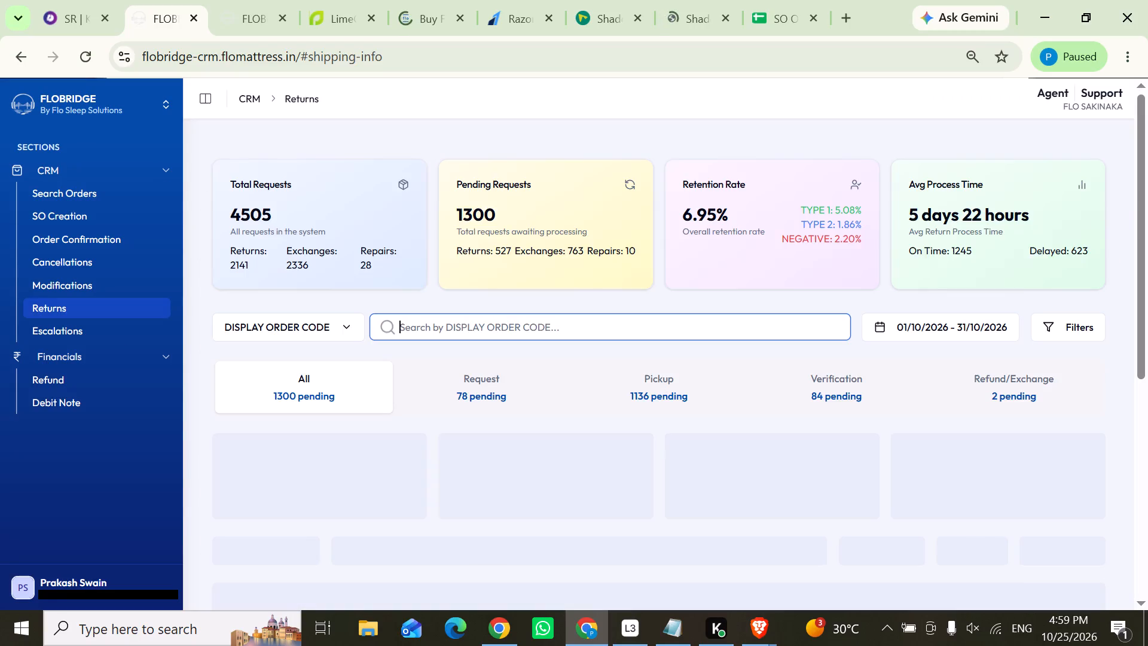
{"action": "key", "text": "ctrl+v"}
{"action": "key", "text": "Return"}
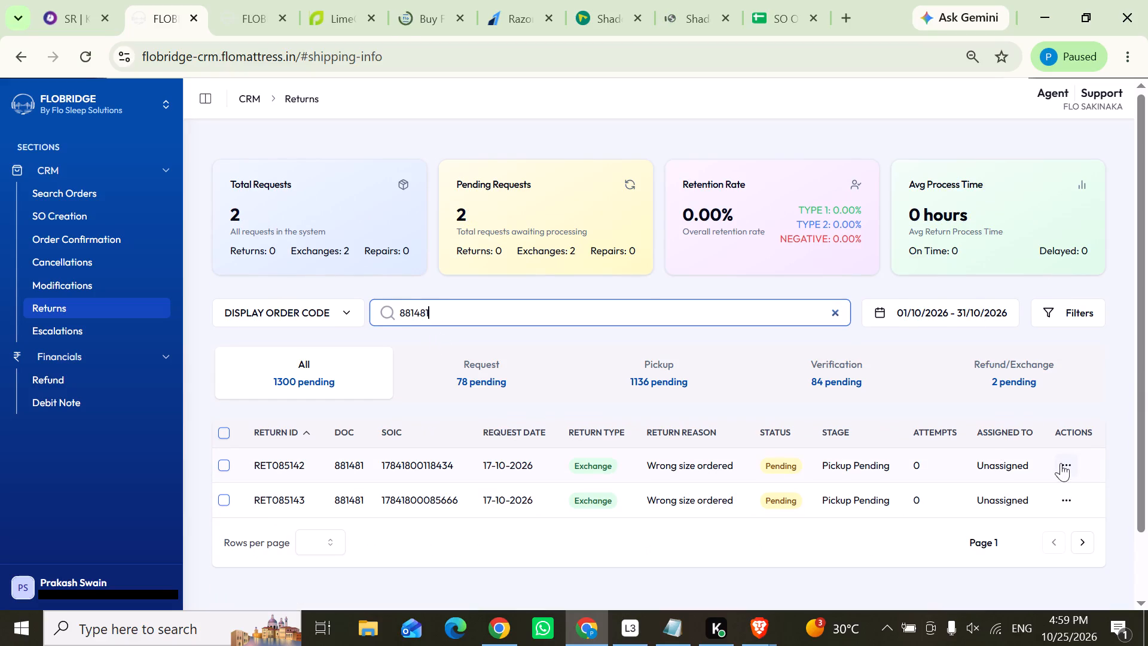
{"action": "left_click", "coordinate": [1076, 462]}
{"action": "left_click", "coordinate": [1025, 513]}
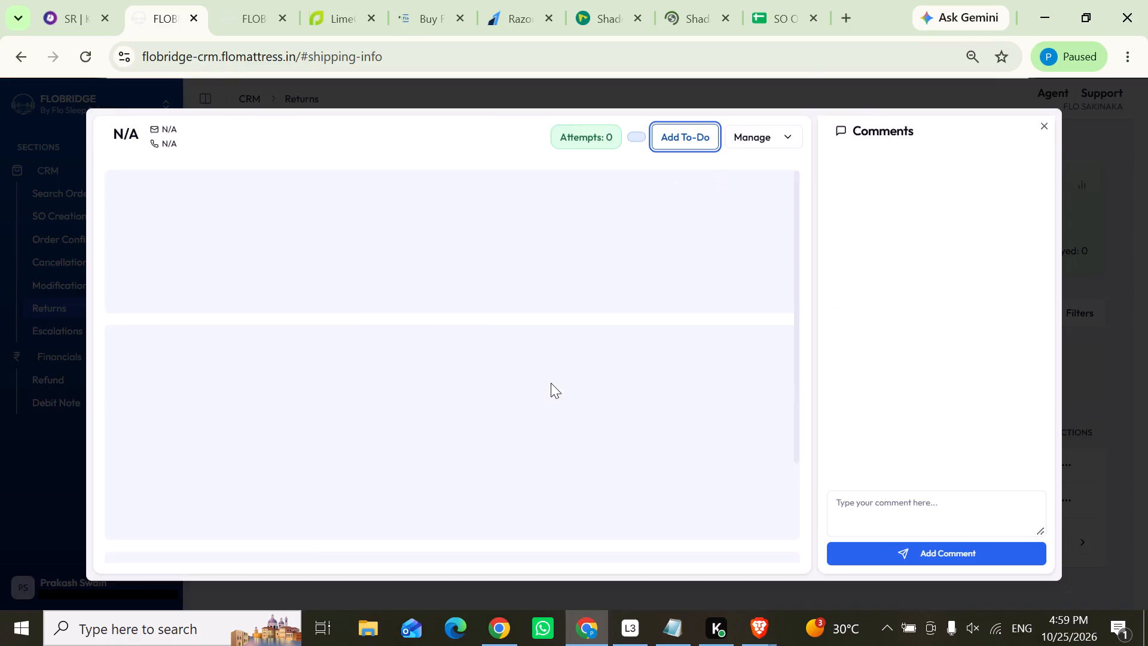
{"action": "scroll", "coordinate": [551, 383], "scroll_direction": "down", "scroll_amount": 1}
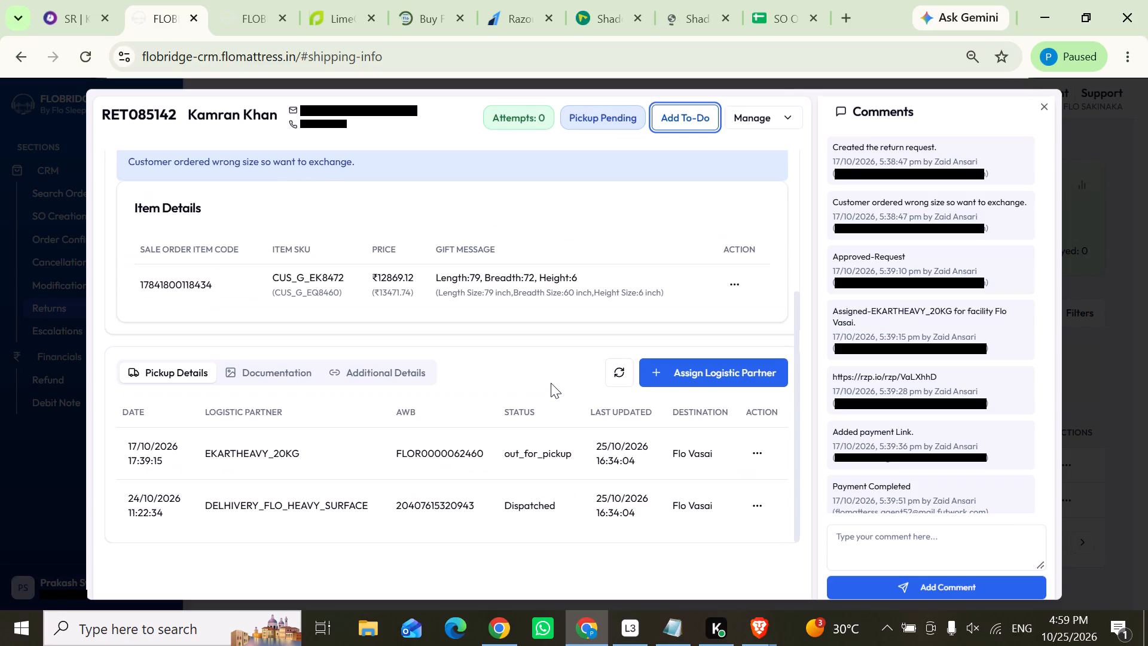
{"action": "scroll", "coordinate": [952, 374], "scroll_direction": "down", "scroll_amount": 1}
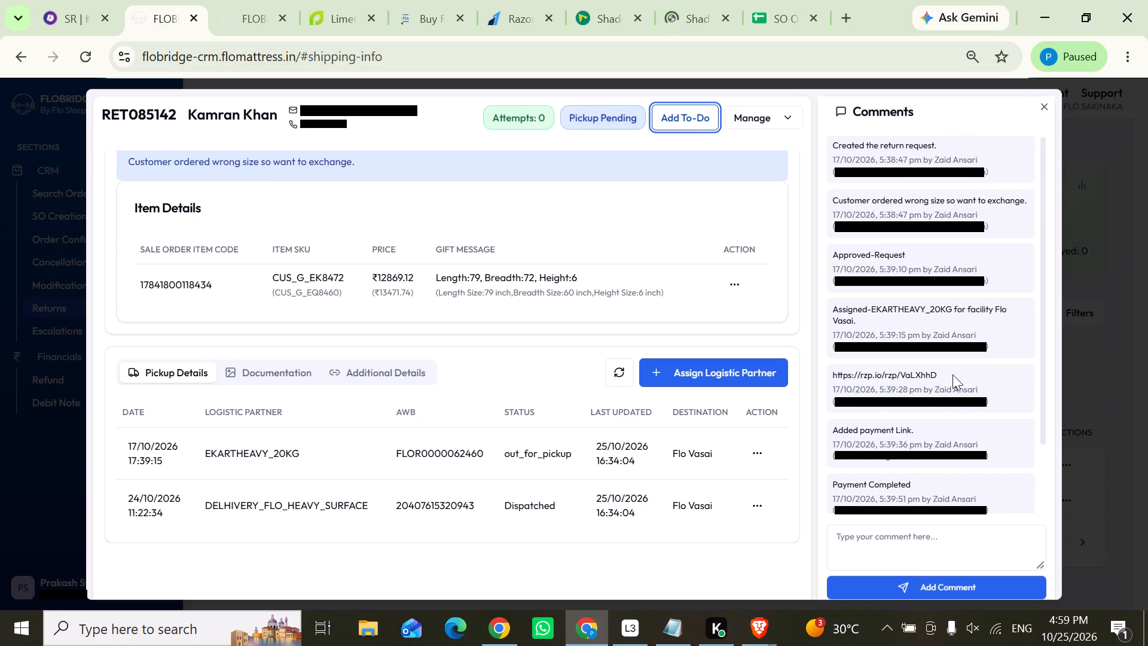
{"action": "scroll", "coordinate": [952, 374], "scroll_direction": "down", "scroll_amount": 2}
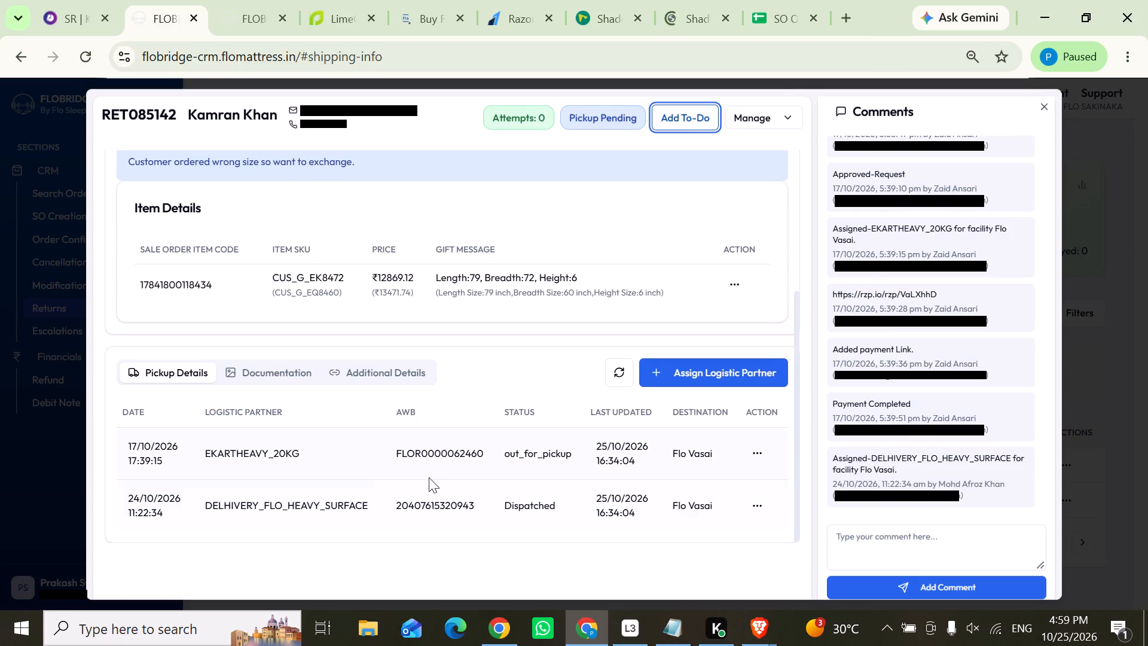
{"action": "scroll", "coordinate": [1001, 423], "scroll_direction": "up", "scroll_amount": 1}
{"action": "scroll", "coordinate": [997, 424], "scroll_direction": "down", "scroll_amount": 1}
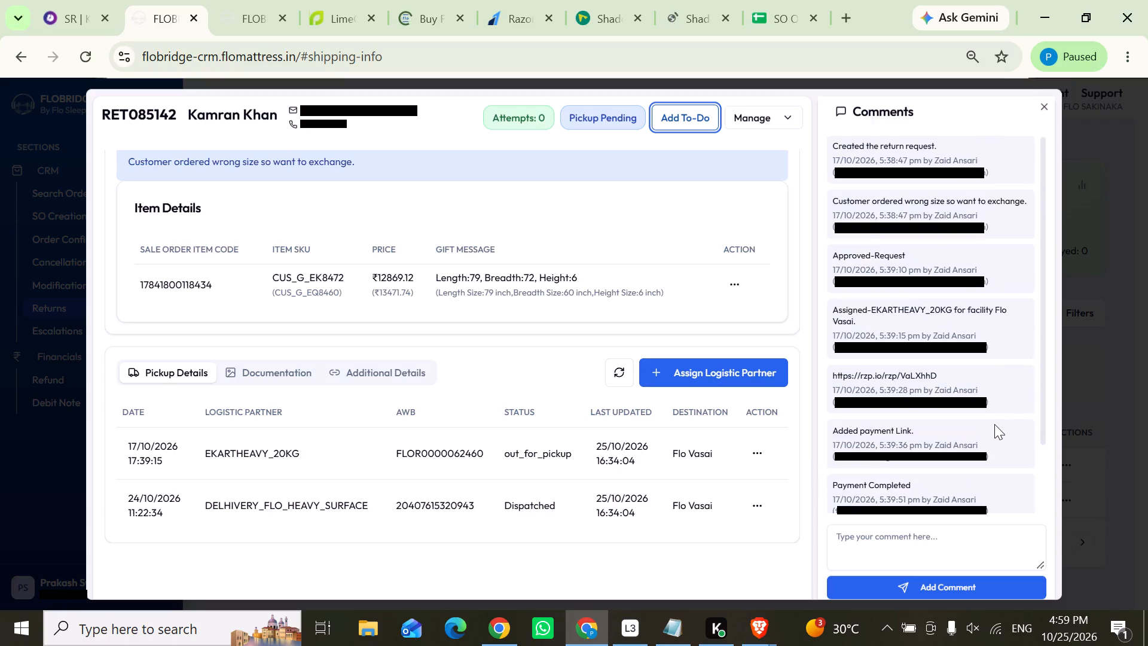
{"action": "scroll", "coordinate": [441, 355], "scroll_direction": "up", "scroll_amount": 1}
{"action": "left_click", "coordinate": [34, 410]}
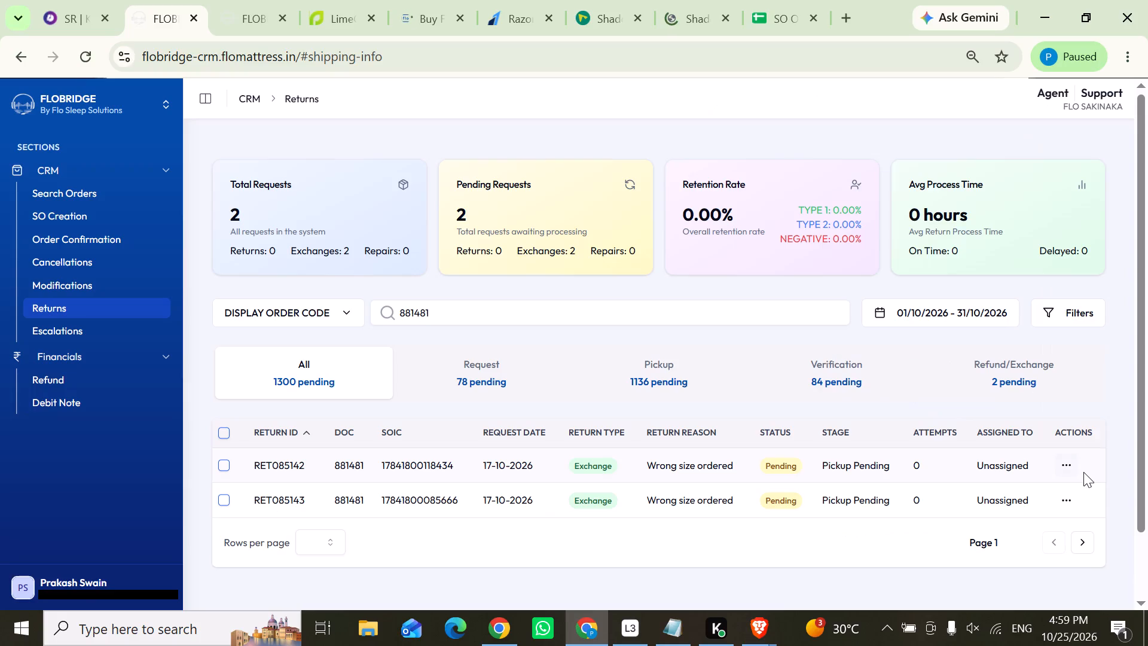
{"action": "left_click", "coordinate": [1067, 495]}
{"action": "left_click", "coordinate": [1022, 547]}
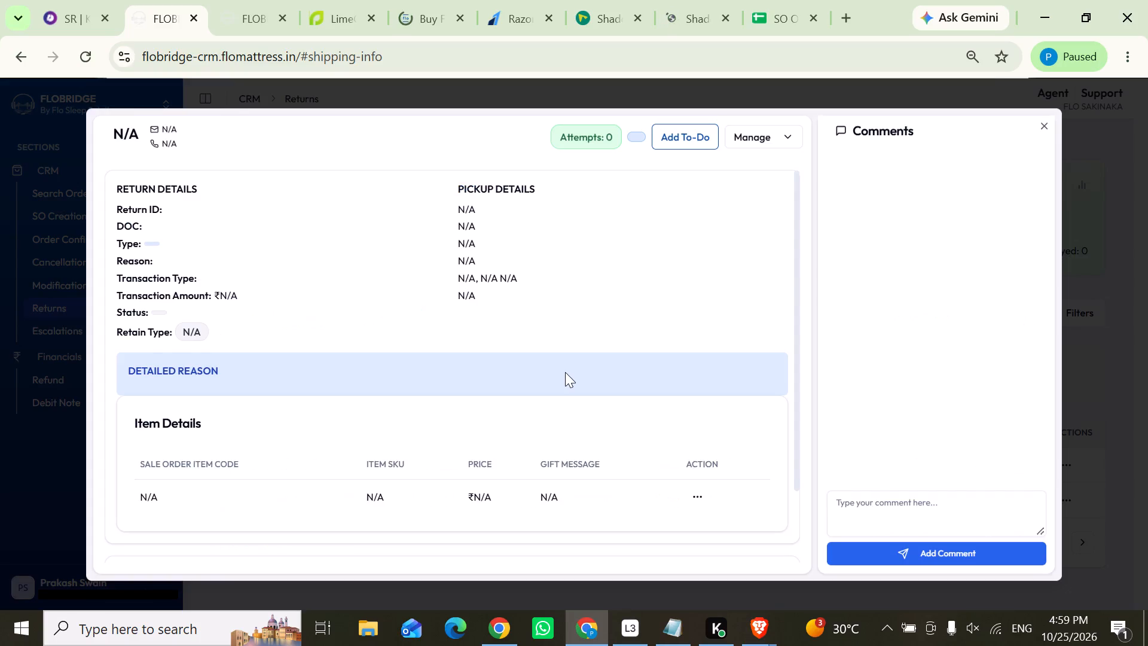
{"action": "scroll", "coordinate": [545, 392], "scroll_direction": "down", "scroll_amount": 1}
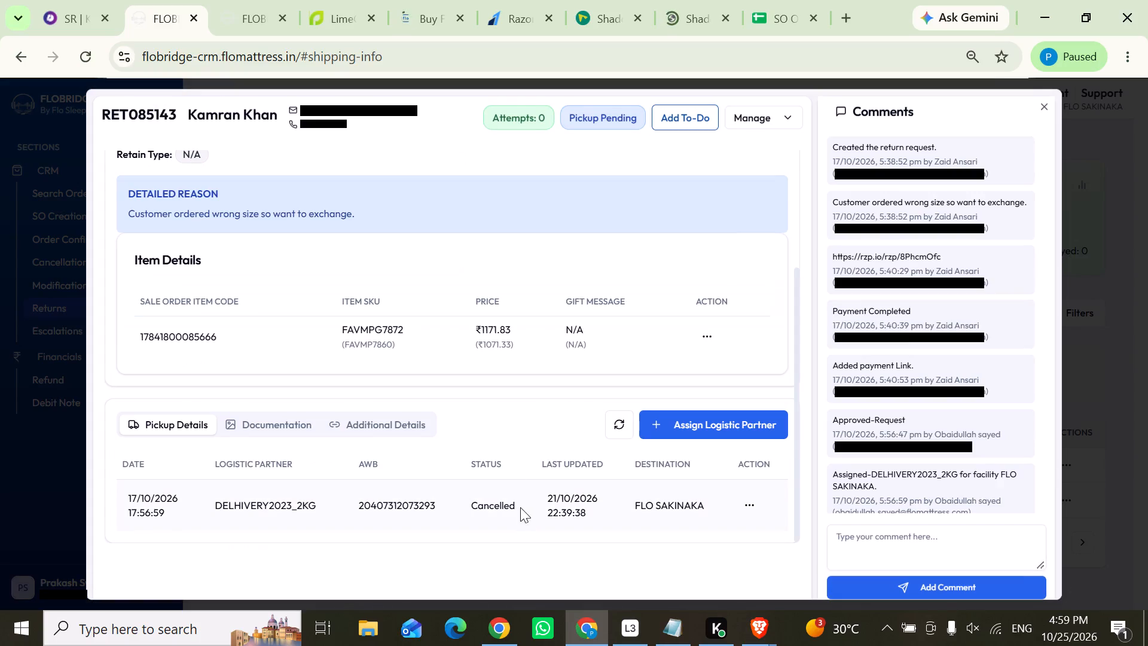
{"action": "left_click", "coordinate": [0, 468]}
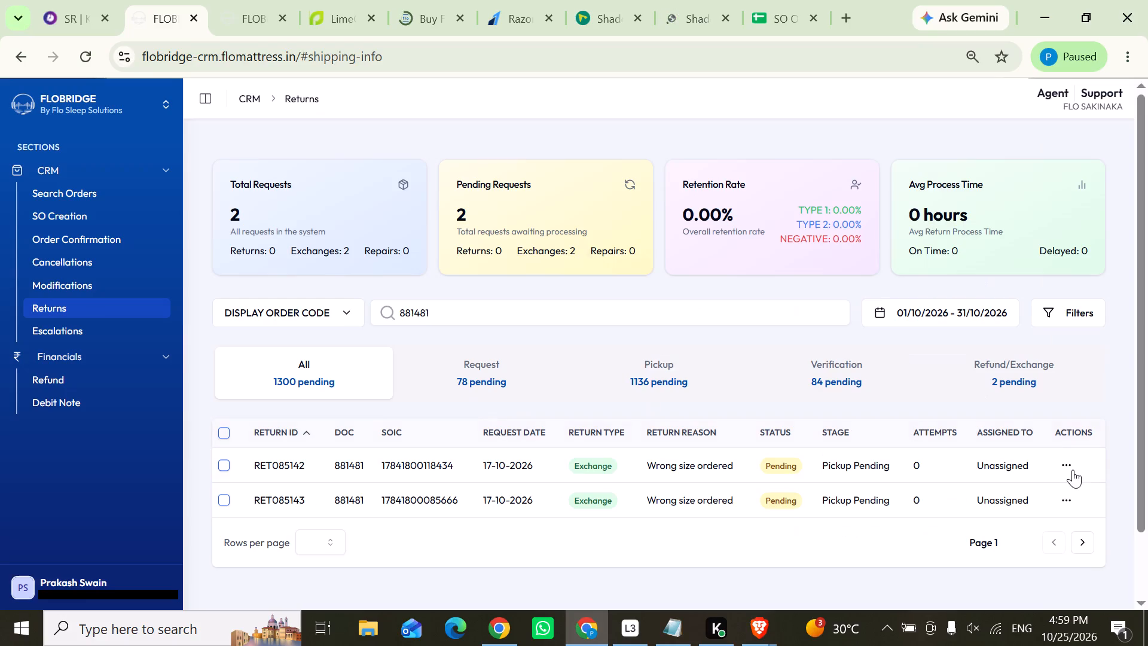
{"action": "left_click", "coordinate": [1073, 470]}
{"action": "left_click", "coordinate": [1024, 516]}
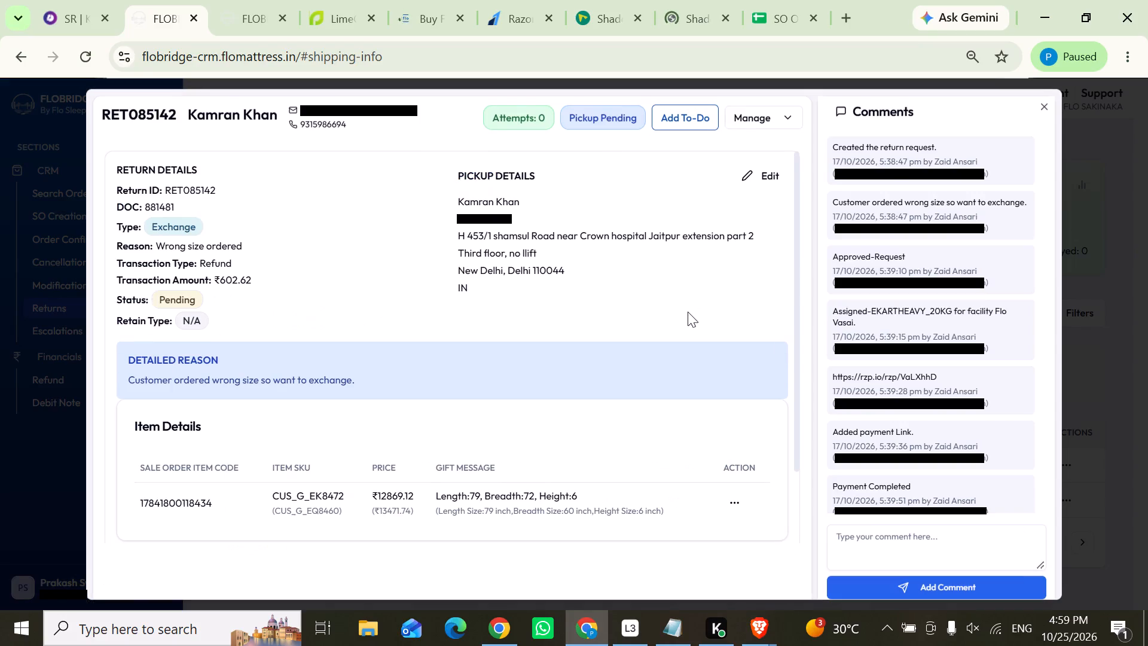
{"action": "left_click_drag", "start_coordinate": [795, 345], "coordinate": [795, 517]}
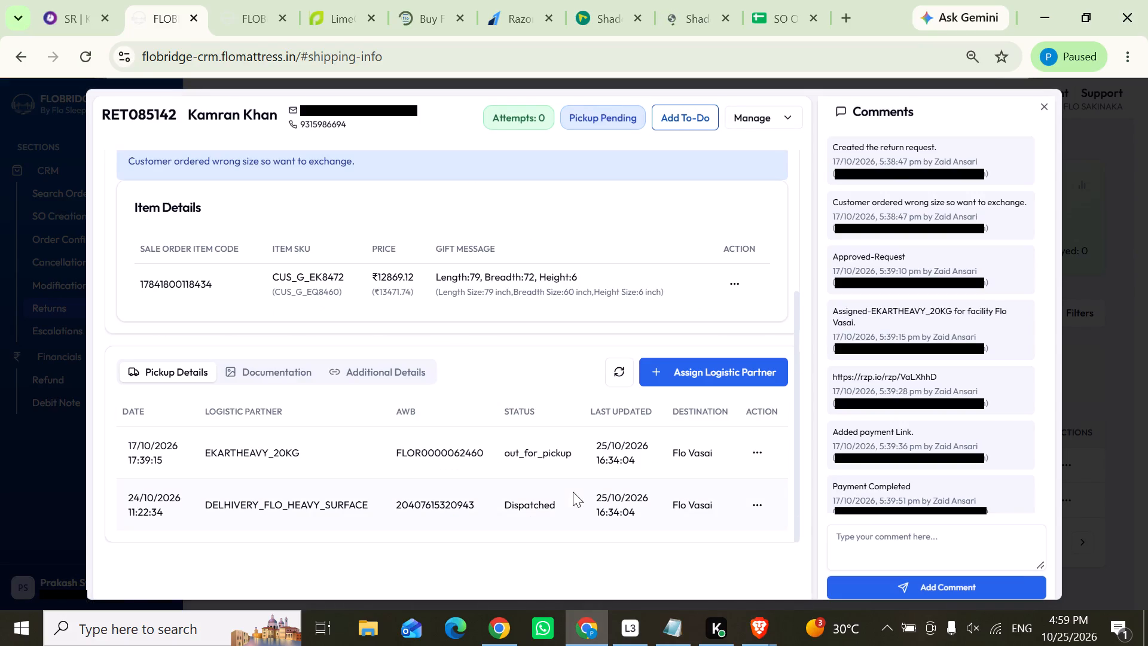
{"action": "left_click_drag", "start_coordinate": [566, 505], "coordinate": [498, 508]}
{"action": "left_click", "coordinate": [482, 541]}
{"action": "scroll", "coordinate": [990, 309], "scroll_direction": "down", "scroll_amount": 2}
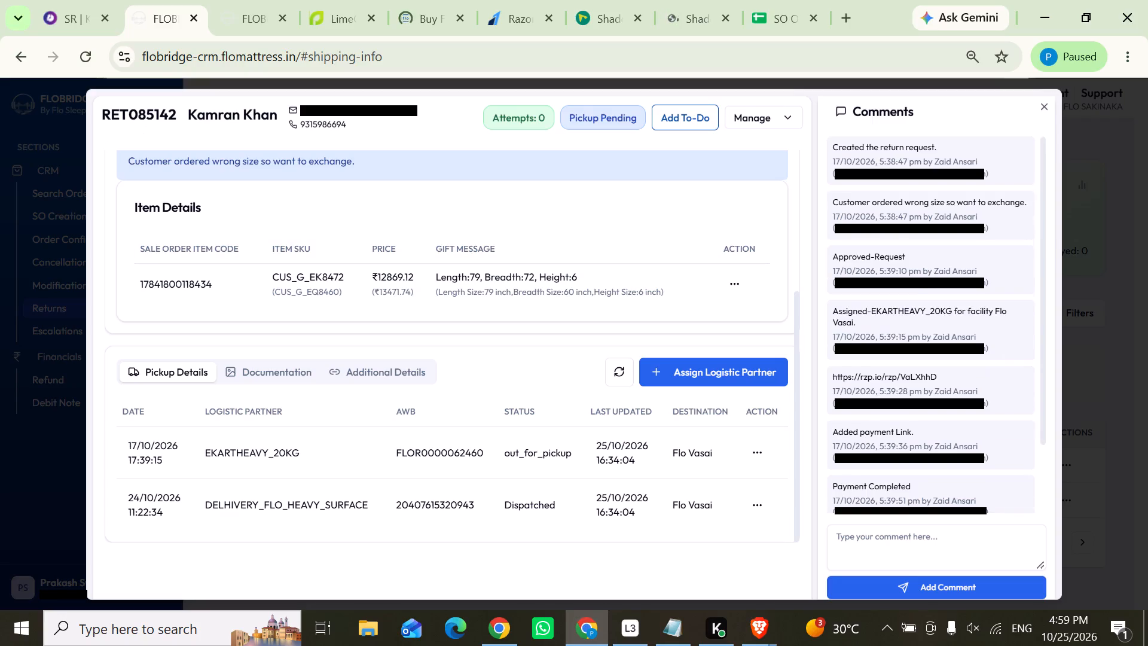
{"action": "scroll", "coordinate": [990, 309], "scroll_direction": "down", "scroll_amount": 1}
{"action": "scroll", "coordinate": [897, 334], "scroll_direction": "down", "scroll_amount": 3}
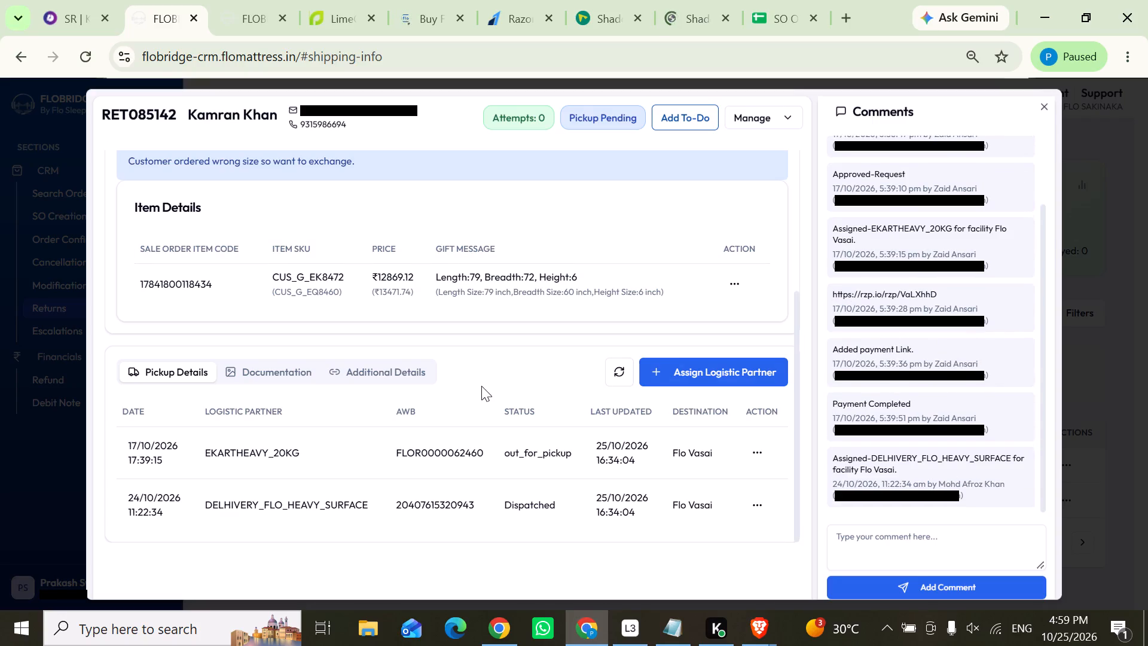
{"action": "scroll", "coordinate": [481, 386], "scroll_direction": "down", "scroll_amount": 2}
{"action": "left_click", "coordinate": [261, 374]}
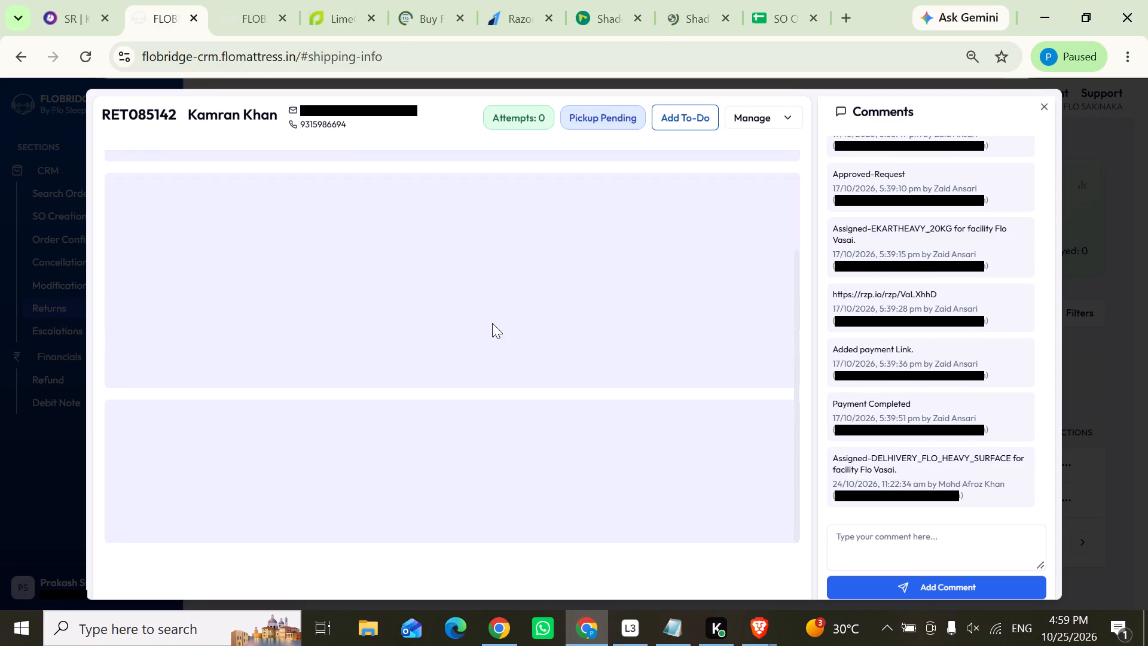
{"action": "scroll", "coordinate": [478, 326], "scroll_direction": "down", "scroll_amount": 2}
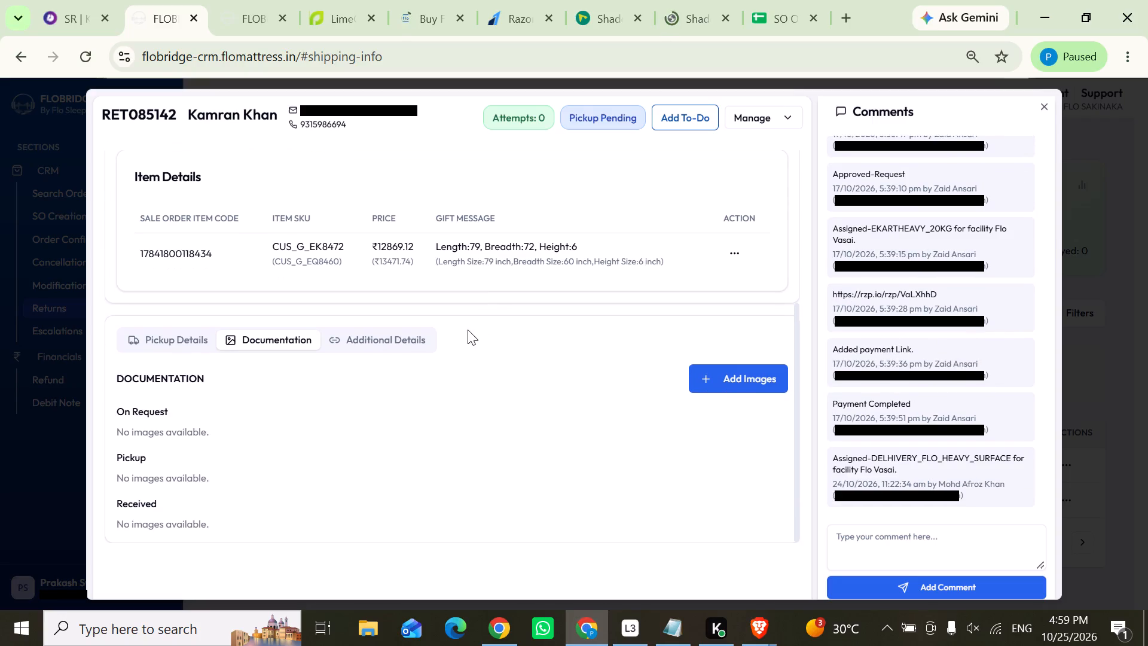
{"action": "left_click", "coordinate": [182, 345]}
{"action": "scroll", "coordinate": [395, 301], "scroll_direction": "down", "scroll_amount": 3}
{"action": "scroll", "coordinate": [408, 310], "scroll_direction": "up", "scroll_amount": 3}
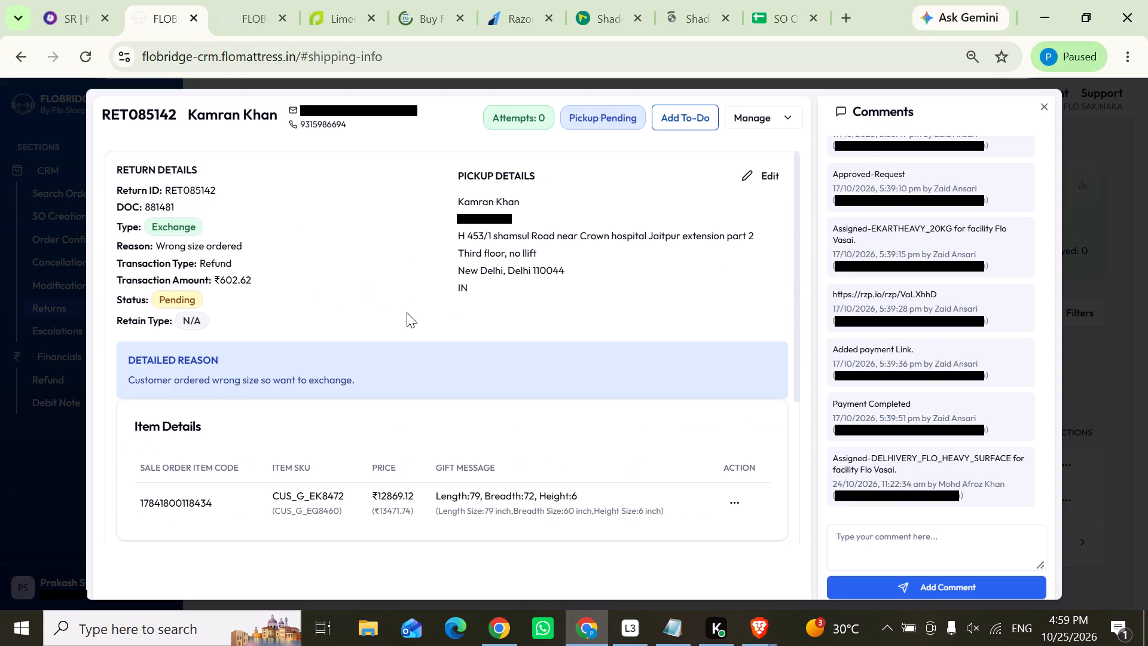
{"action": "left_click", "coordinate": [83, 0]}
{"action": "left_click", "coordinate": [158, 492]}
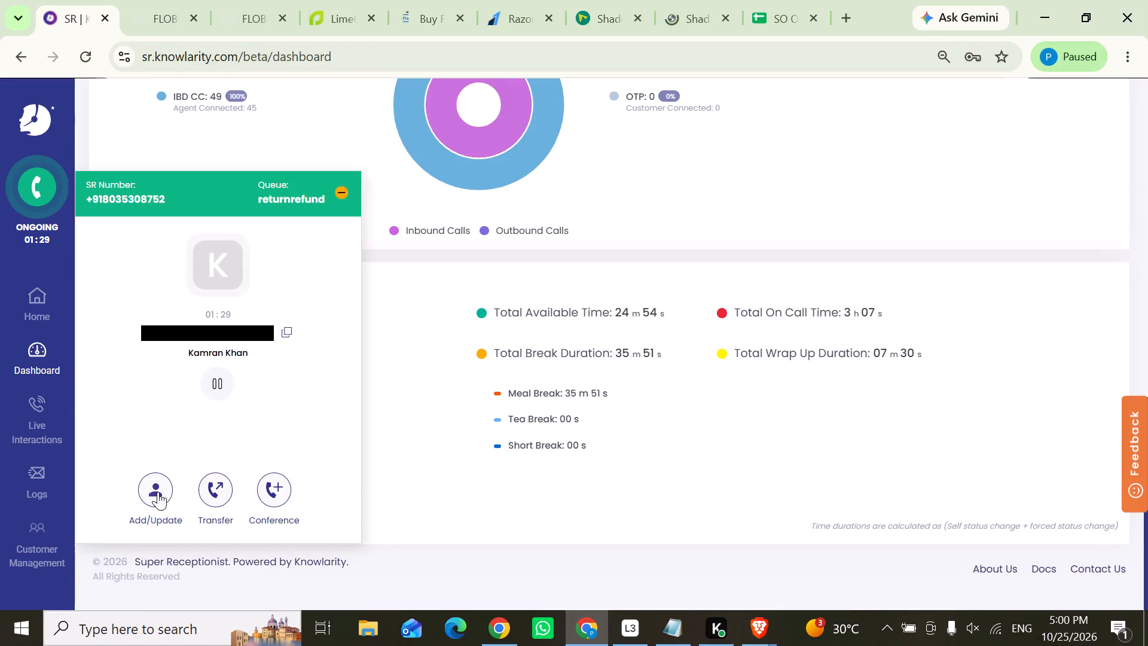
{"action": "scroll", "coordinate": [200, 385], "scroll_direction": "down", "scroll_amount": 1}
{"action": "left_click", "coordinate": [182, 430]}
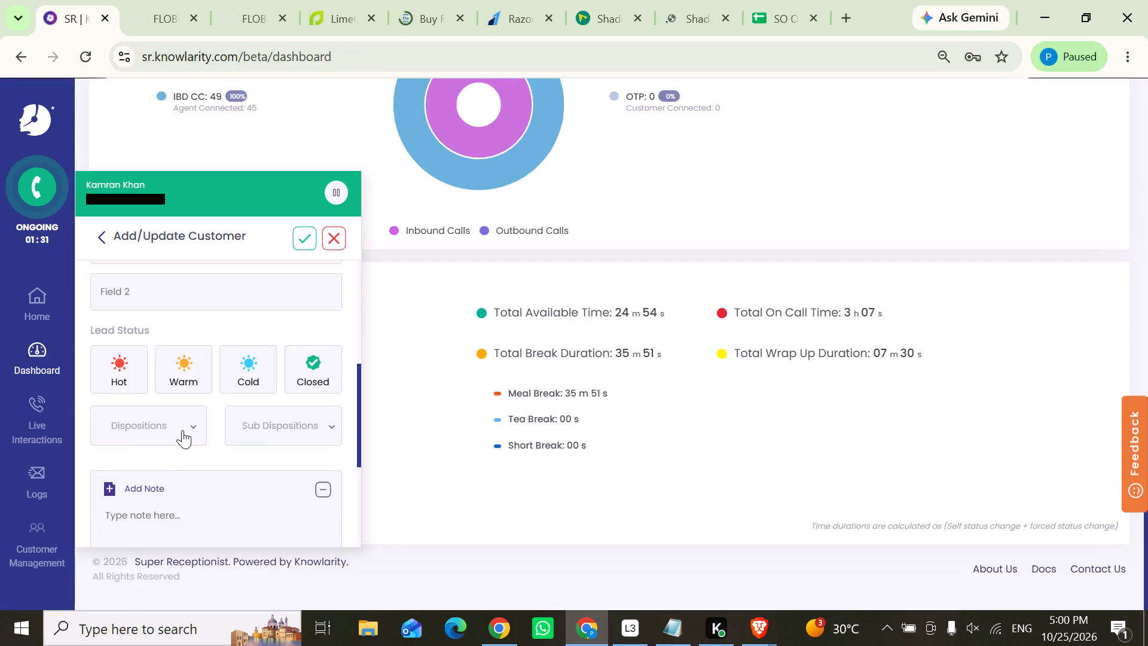
{"action": "left_click", "coordinate": [167, 461]}
{"action": "left_click", "coordinate": [167, 519]}
{"action": "key", "text": "ctrl+v"}
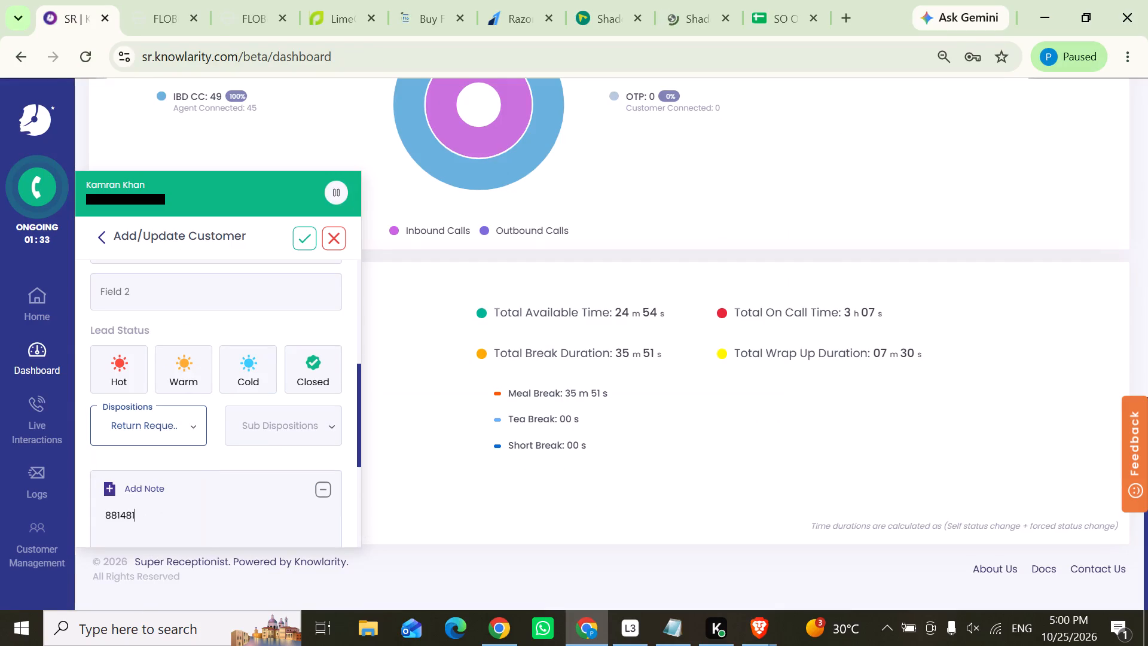
{"action": "left_click", "coordinate": [312, 231]}
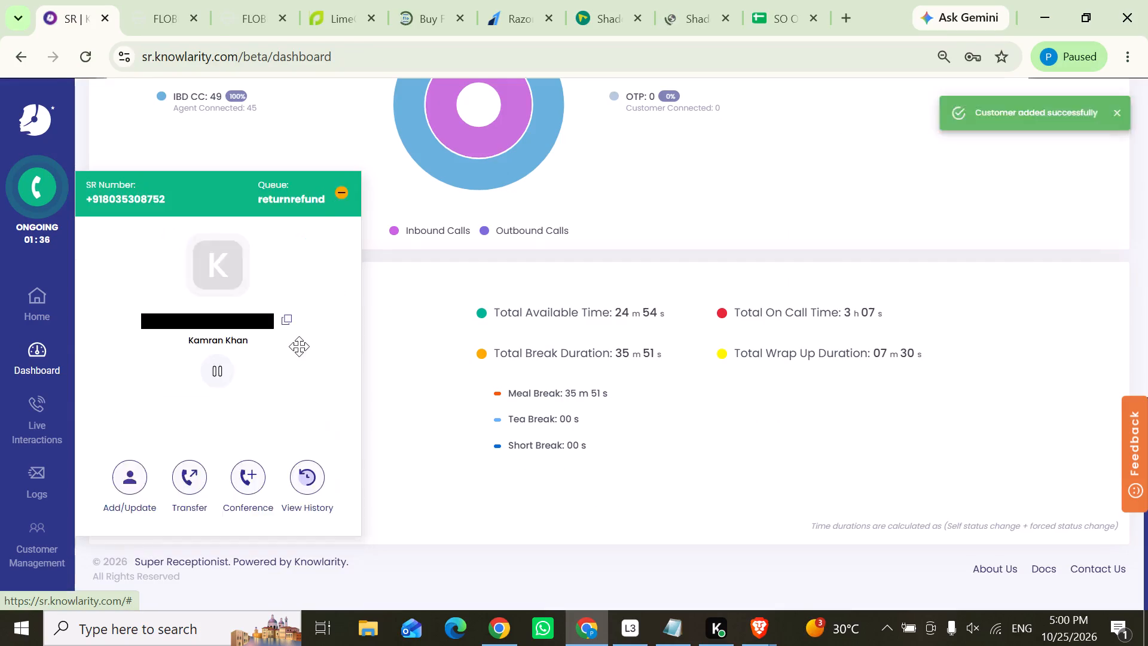
{"action": "left_click", "coordinate": [129, 0]}
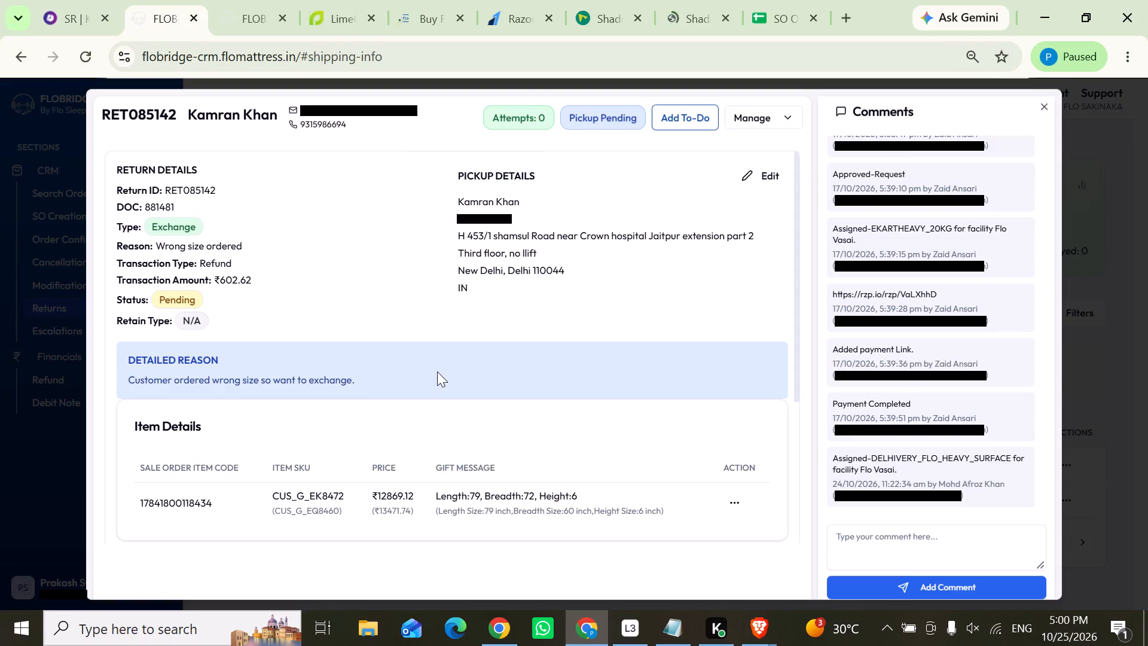
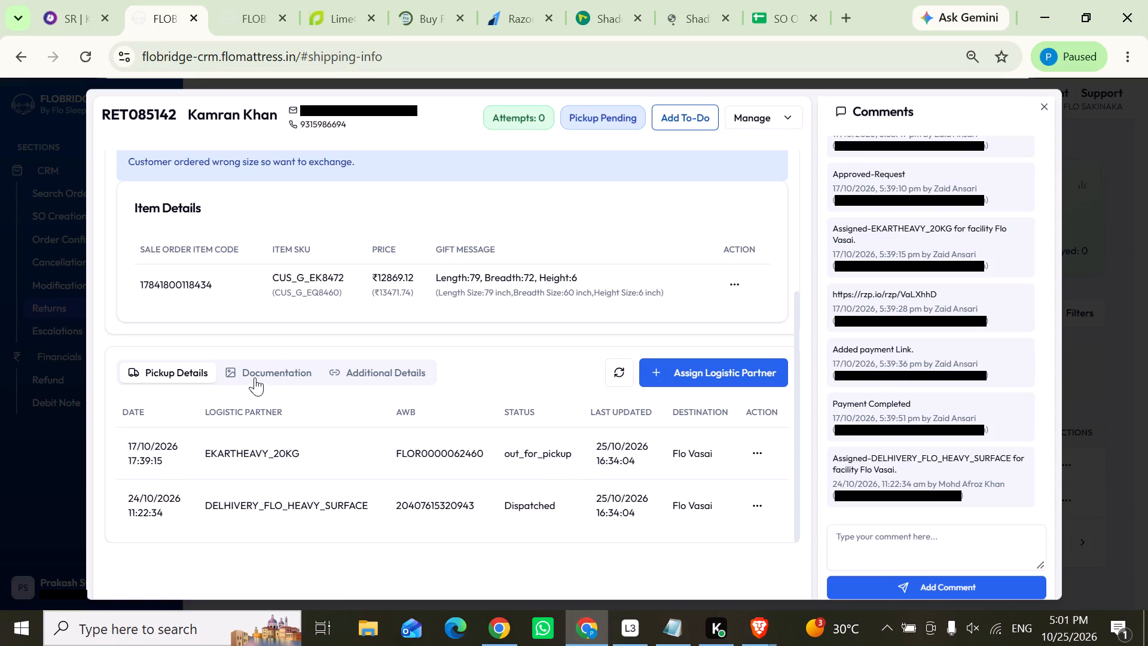
{"action": "left_click", "coordinate": [22, 423]}
{"action": "left_click_drag", "start_coordinate": [442, 312], "coordinate": [369, 312]}
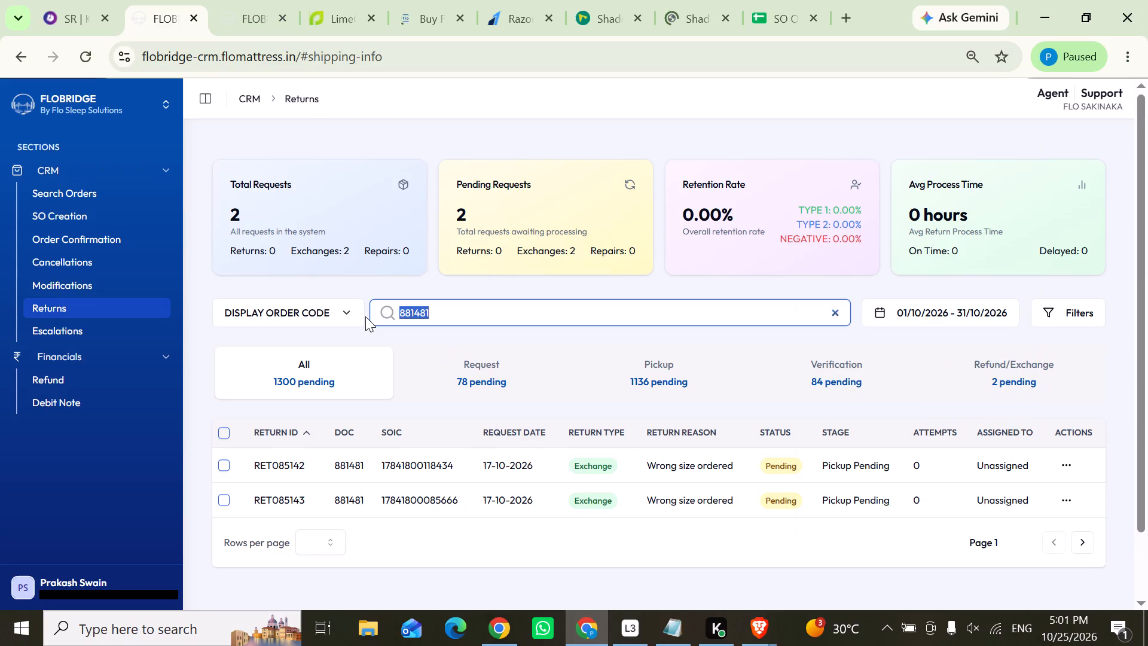
{"action": "key", "text": "ctrl+c"}
{"action": "left_click", "coordinate": [246, 13]}
{"action": "left_click", "coordinate": [216, 161]}
{"action": "left_click", "coordinate": [204, 185]}
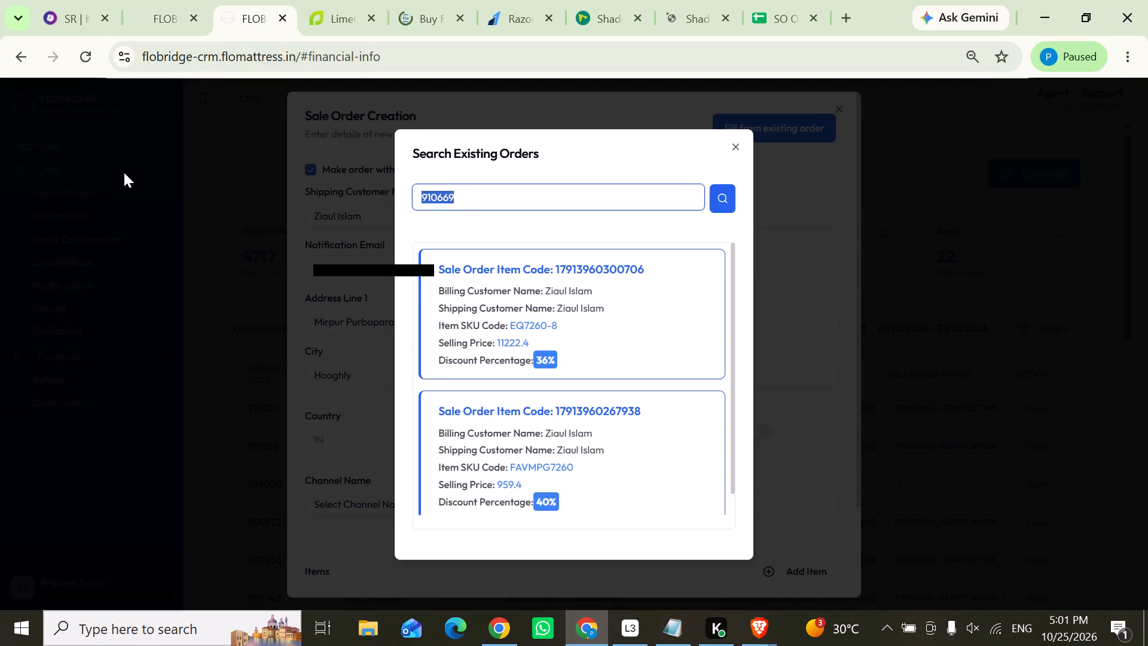
{"action": "left_click", "coordinate": [99, 185]}
{"action": "left_click", "coordinate": [425, 169]}
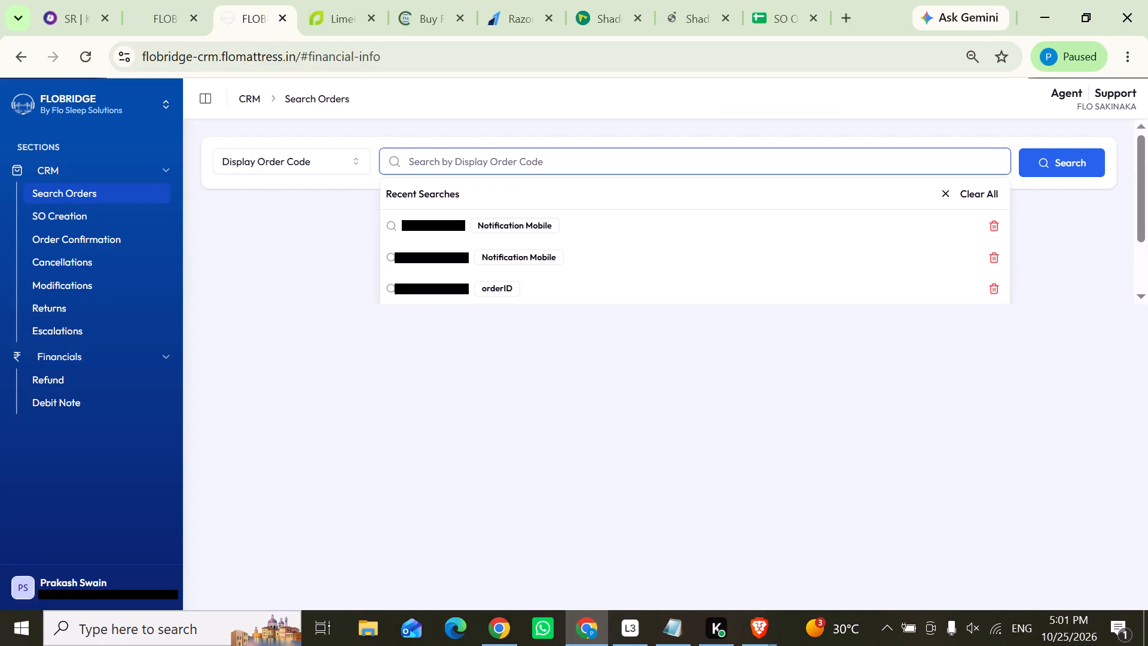
{"action": "key", "text": "ctrl+v"}
{"action": "key", "text": "Return"}
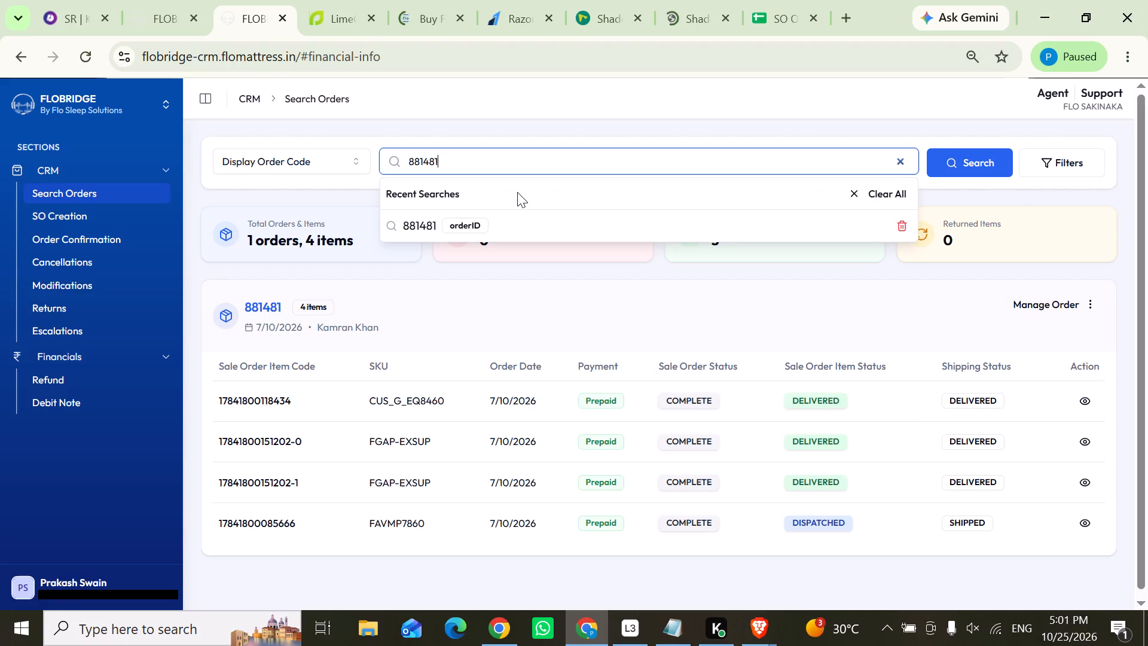
{"action": "scroll", "coordinate": [914, 425], "scroll_direction": "down", "scroll_amount": 4}
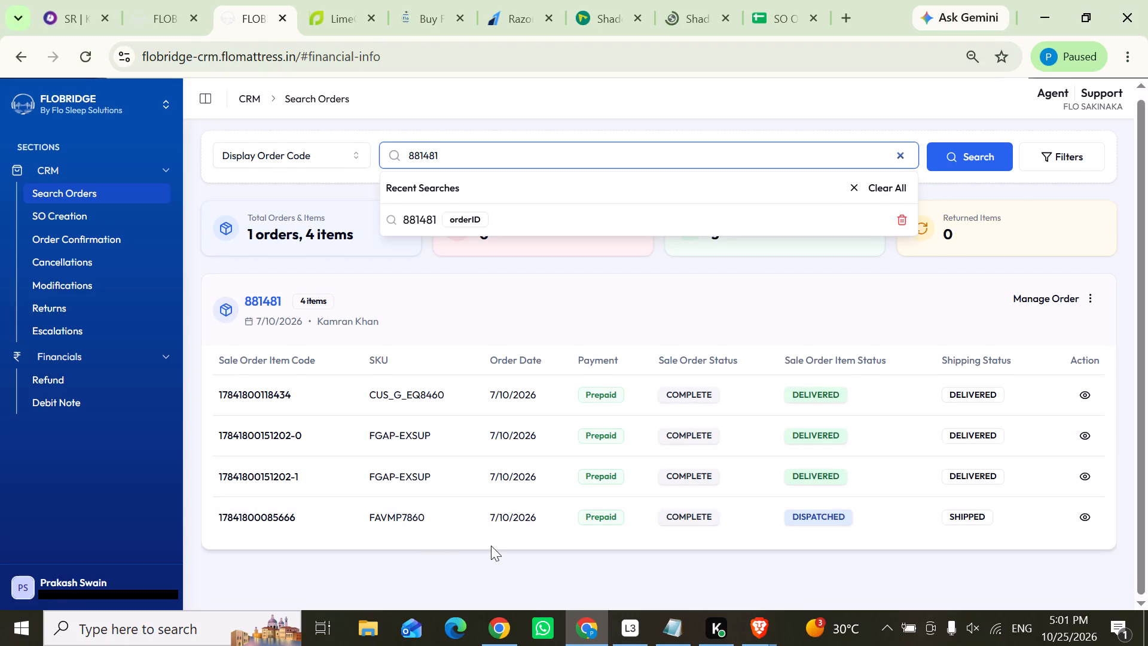
{"action": "left_click", "coordinate": [1080, 519]}
{"action": "left_click", "coordinate": [440, 325]}
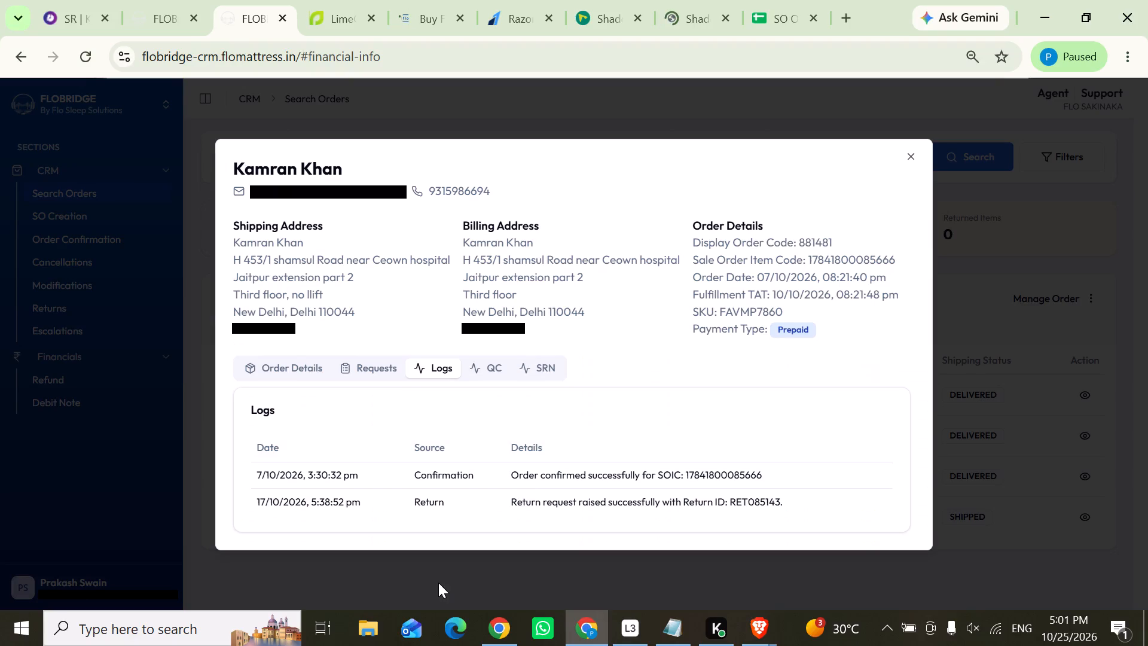
{"action": "left_click", "coordinate": [438, 583]}
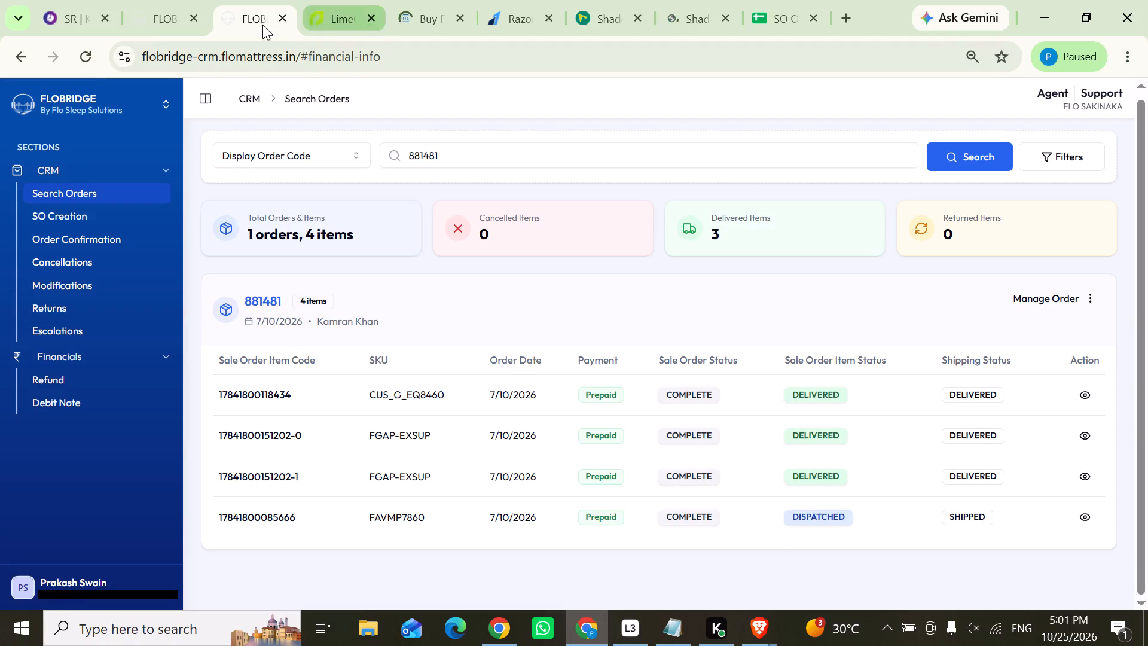
{"action": "left_click", "coordinate": [179, 0]}
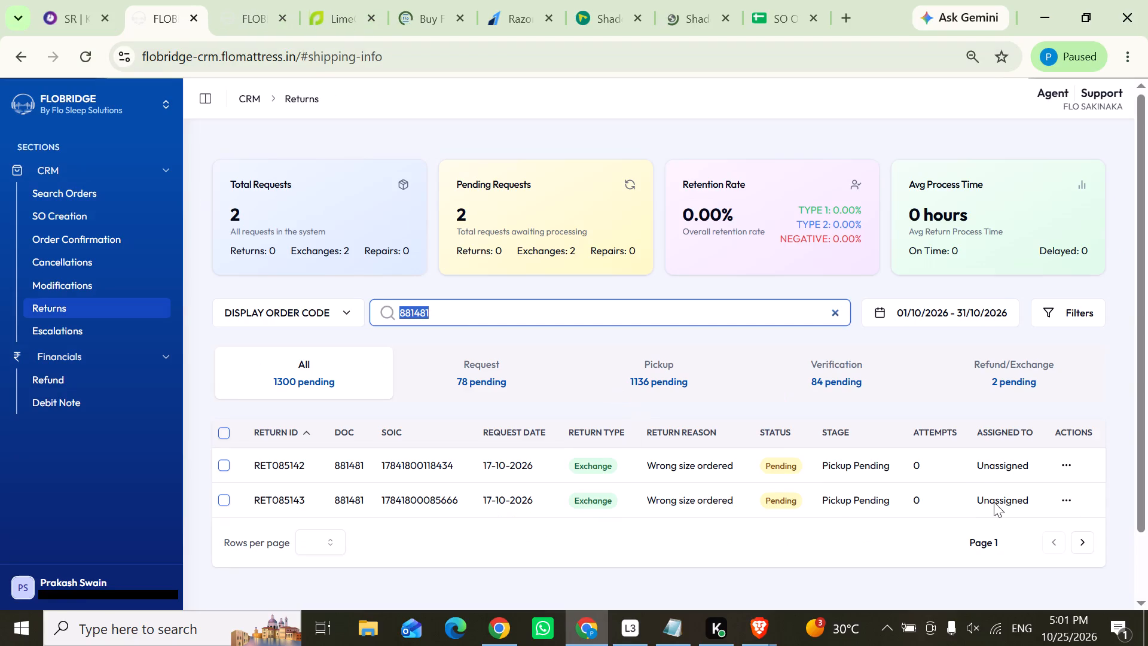
{"action": "left_click", "coordinate": [1060, 503]}
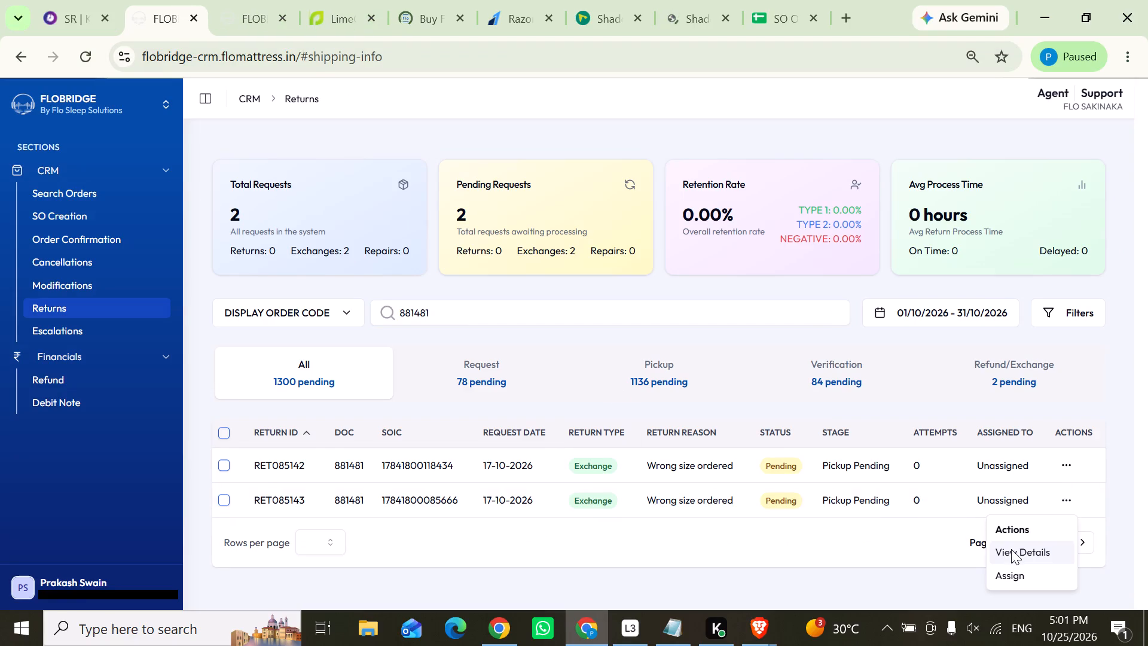
{"action": "left_click", "coordinate": [1011, 549]}
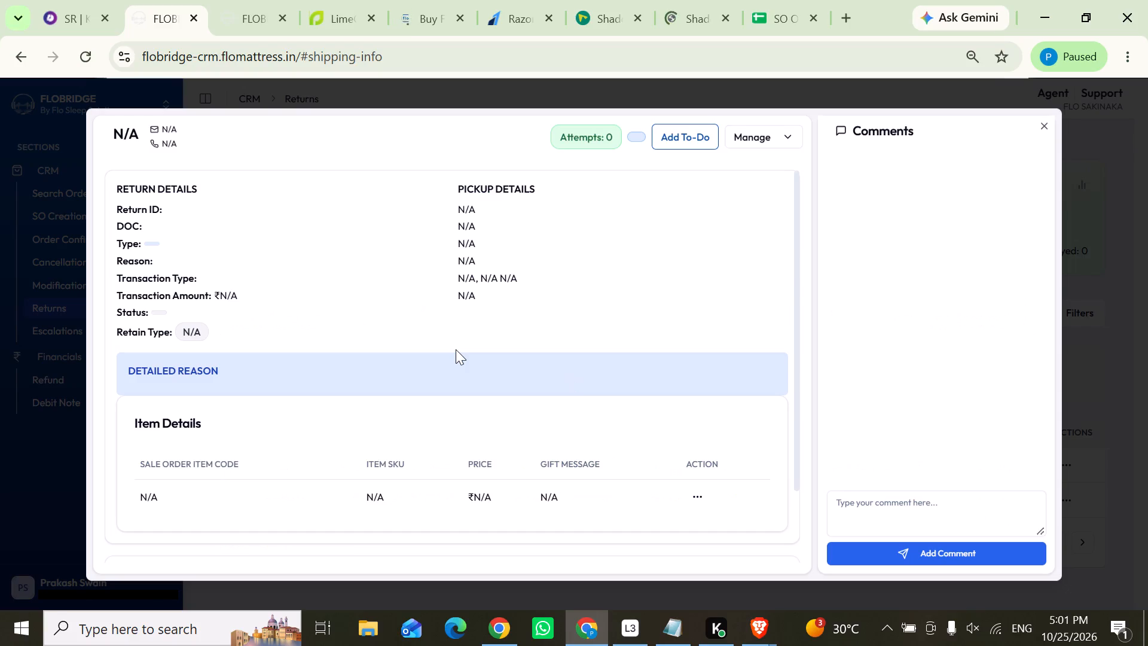
{"action": "scroll", "coordinate": [652, 392], "scroll_direction": "down", "scroll_amount": 3}
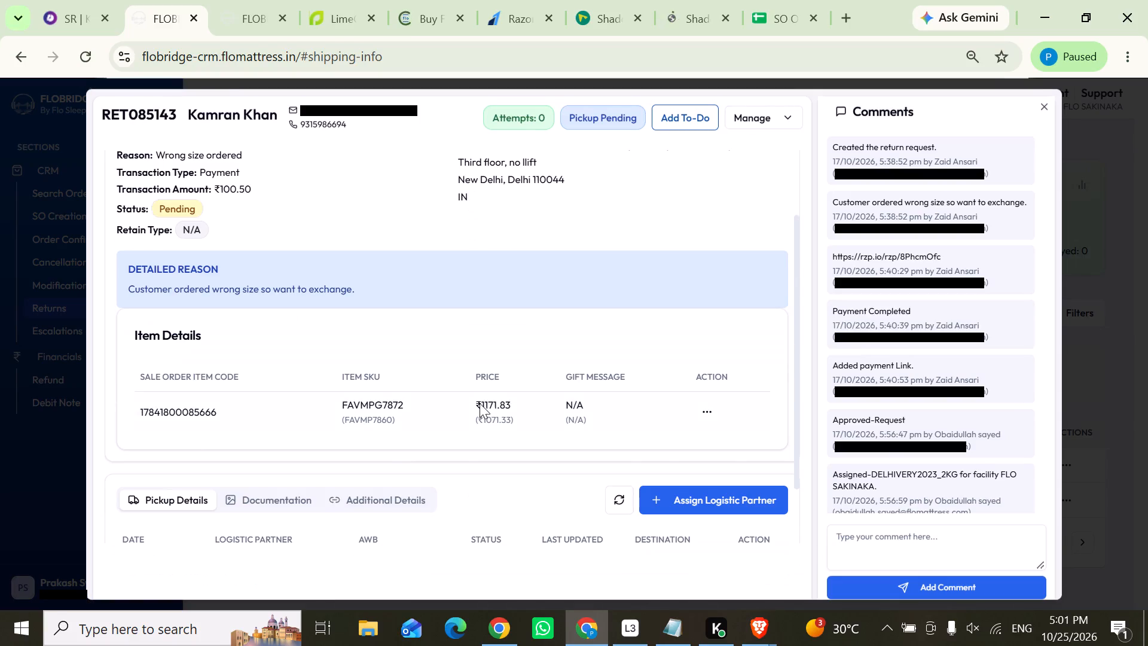
{"action": "scroll", "coordinate": [524, 351], "scroll_direction": "down", "scroll_amount": 2}
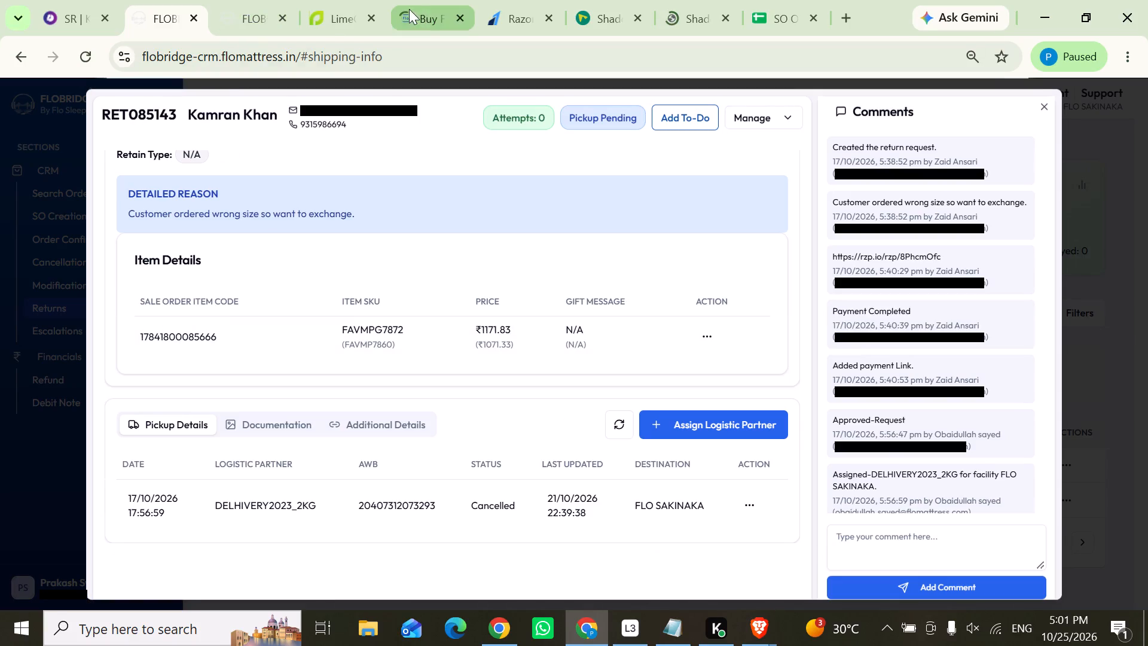
{"action": "left_click", "coordinate": [250, 5]}
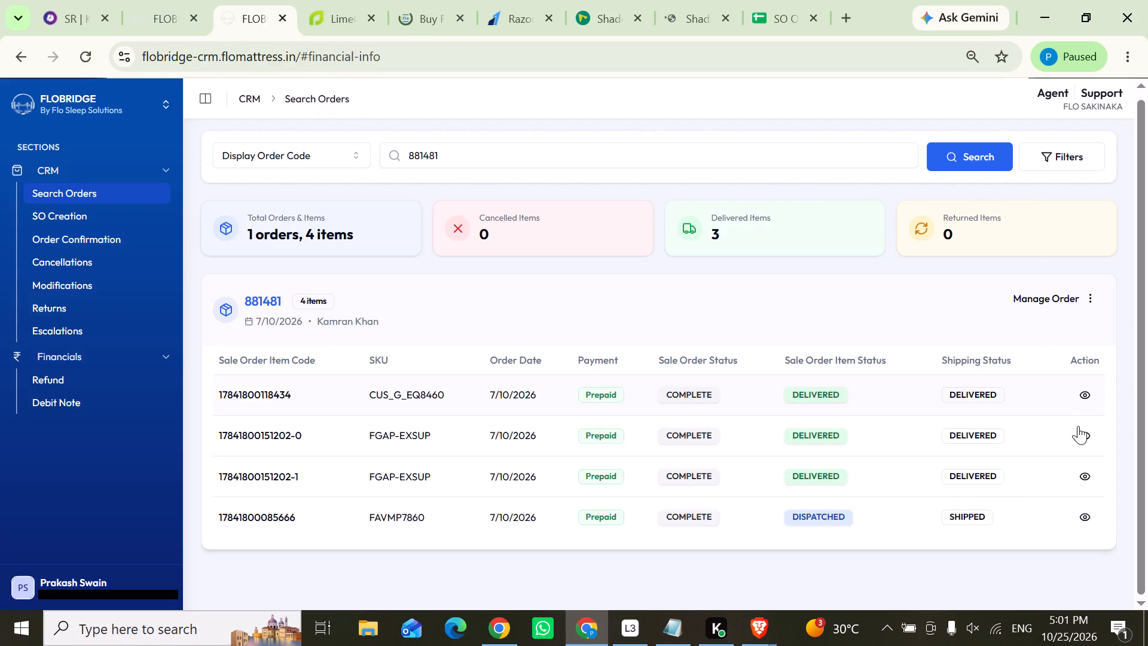
{"action": "left_click", "coordinate": [1079, 433]}
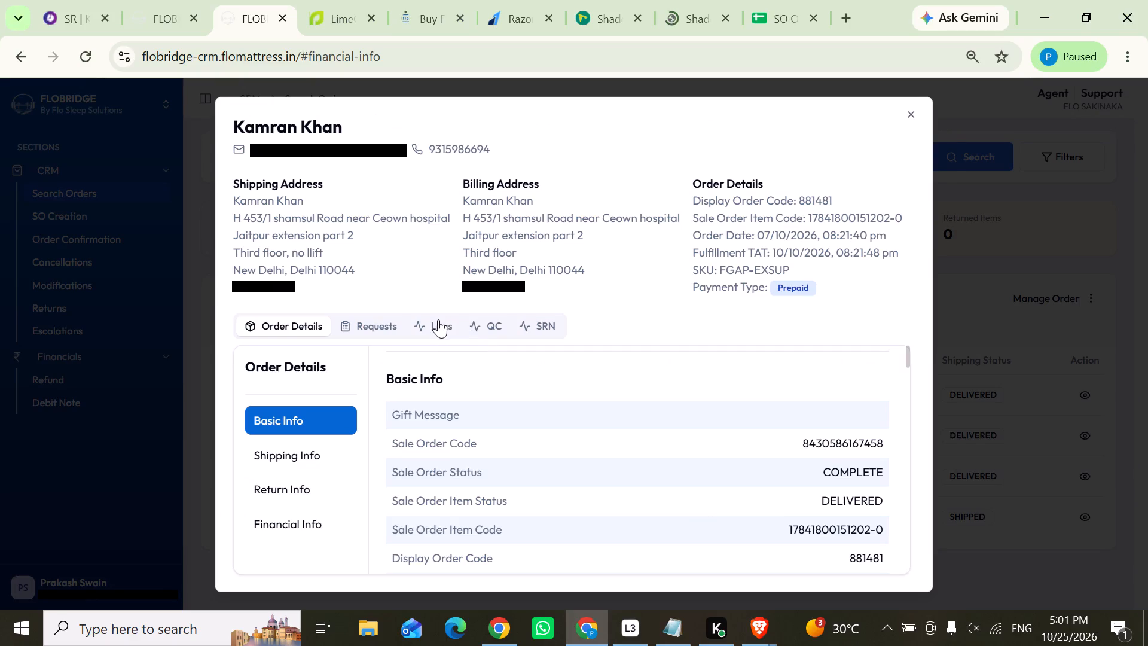
{"action": "left_click", "coordinate": [438, 320]}
{"action": "scroll", "coordinate": [526, 553], "scroll_direction": "down", "scroll_amount": 1}
{"action": "left_click", "coordinate": [511, 554]}
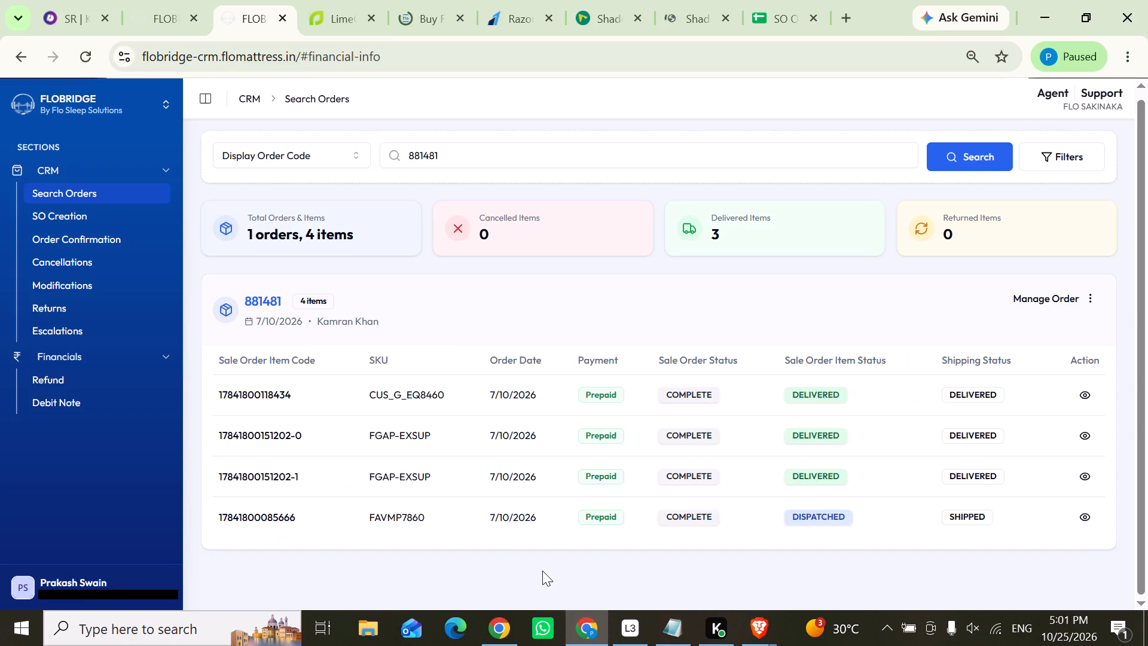
{"action": "left_click", "coordinate": [1082, 472]}
{"action": "left_click", "coordinate": [429, 324]}
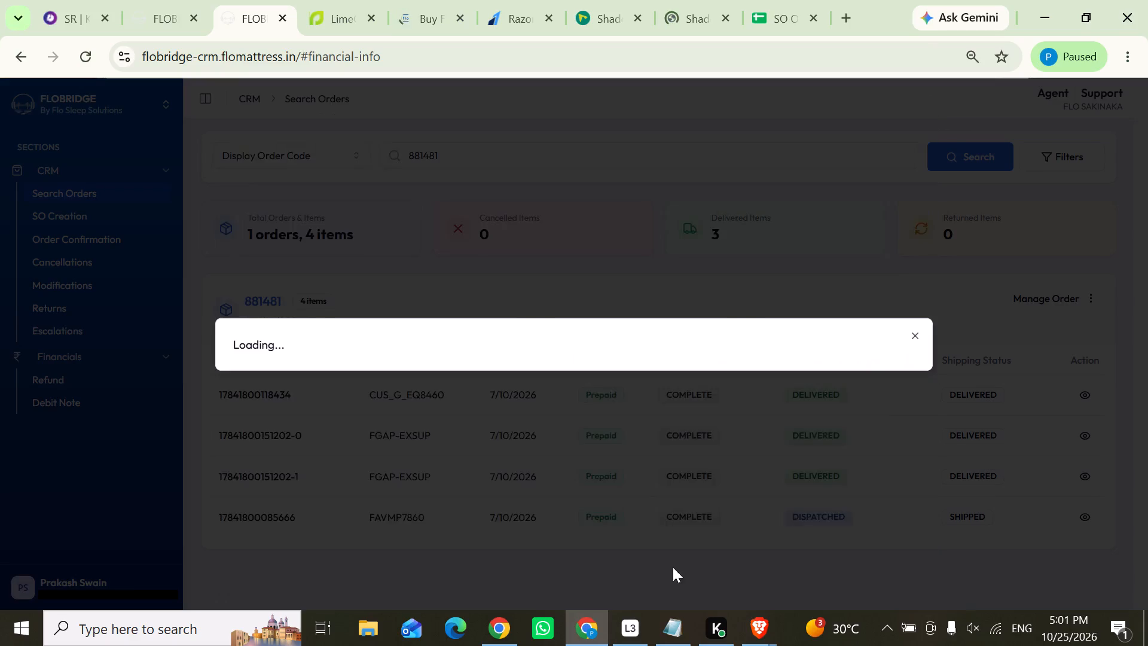
{"action": "left_click", "coordinate": [660, 566]}
{"action": "left_click", "coordinate": [142, 6]}
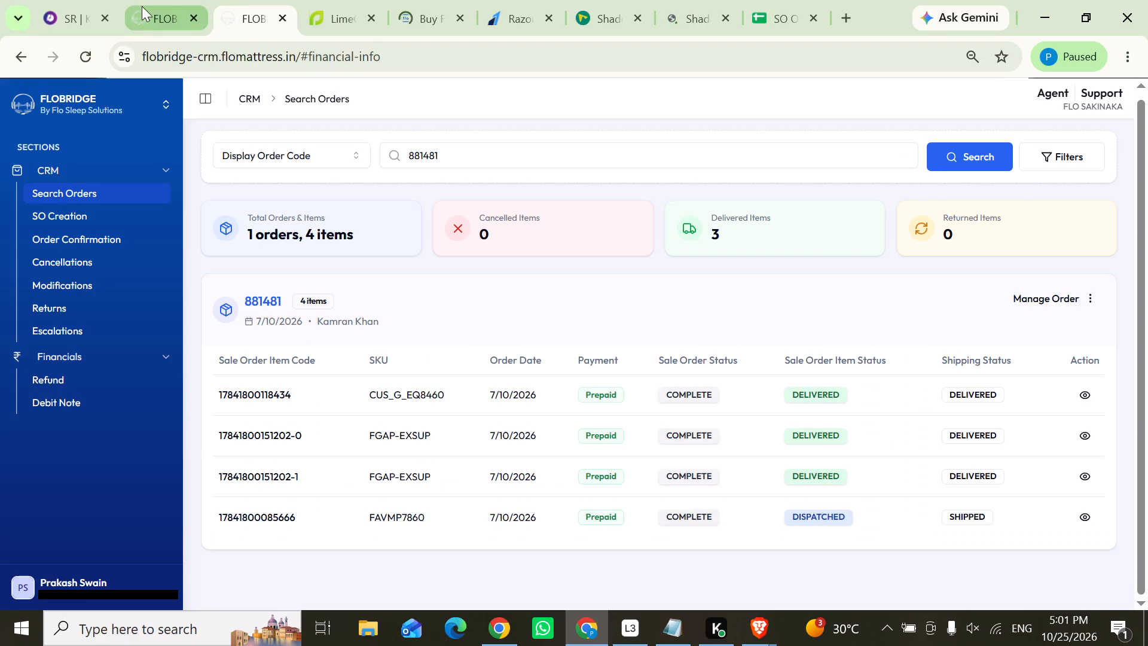
{"action": "left_click", "coordinate": [0, 411]}
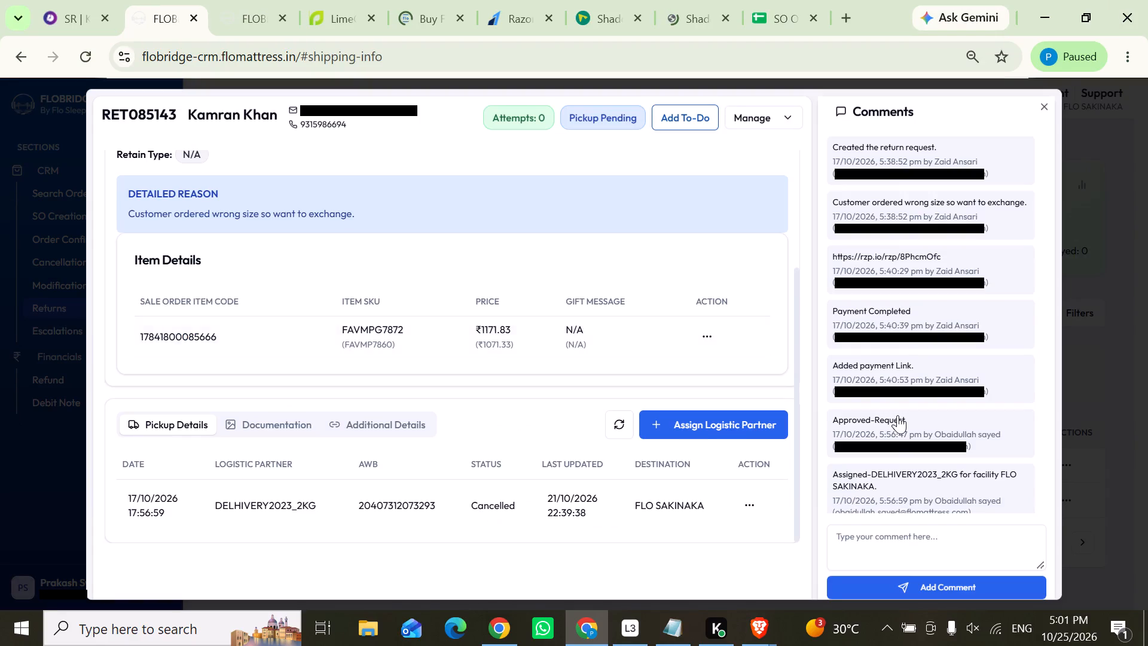
{"action": "left_click", "coordinate": [1042, 471]}
{"action": "left_click", "coordinate": [1072, 465]}
{"action": "left_click", "coordinate": [1019, 513]}
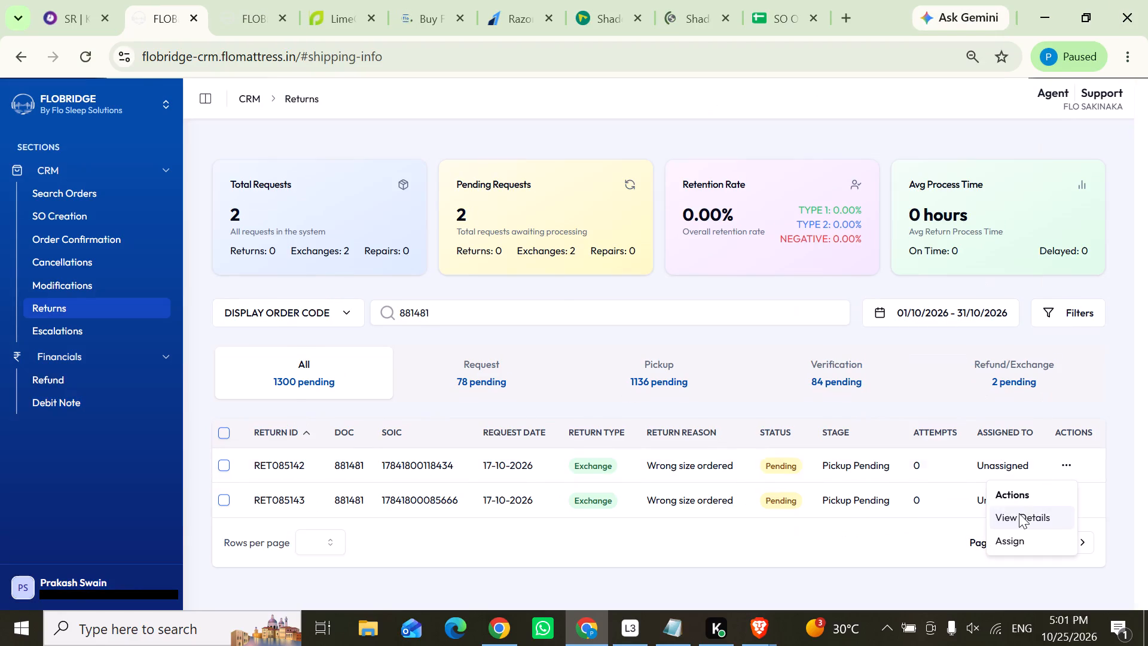
{"action": "scroll", "coordinate": [591, 332], "scroll_direction": "down", "scroll_amount": 5}
{"action": "scroll", "coordinate": [649, 351], "scroll_direction": "down", "scroll_amount": 4}
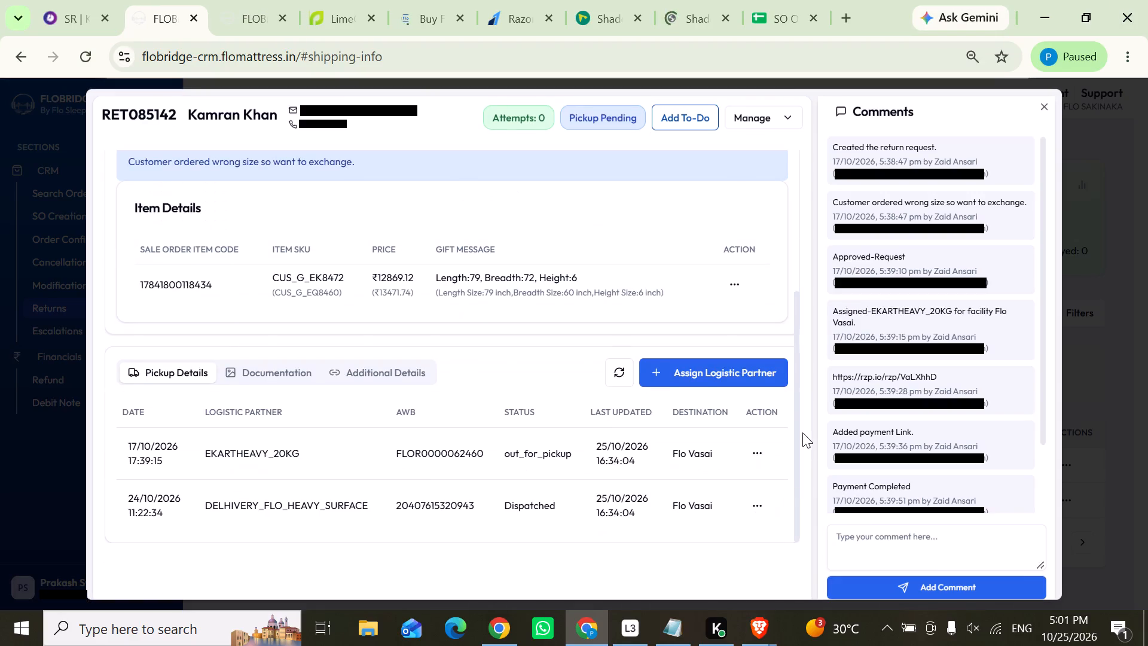
{"action": "scroll", "coordinate": [930, 371], "scroll_direction": "down", "scroll_amount": 4}
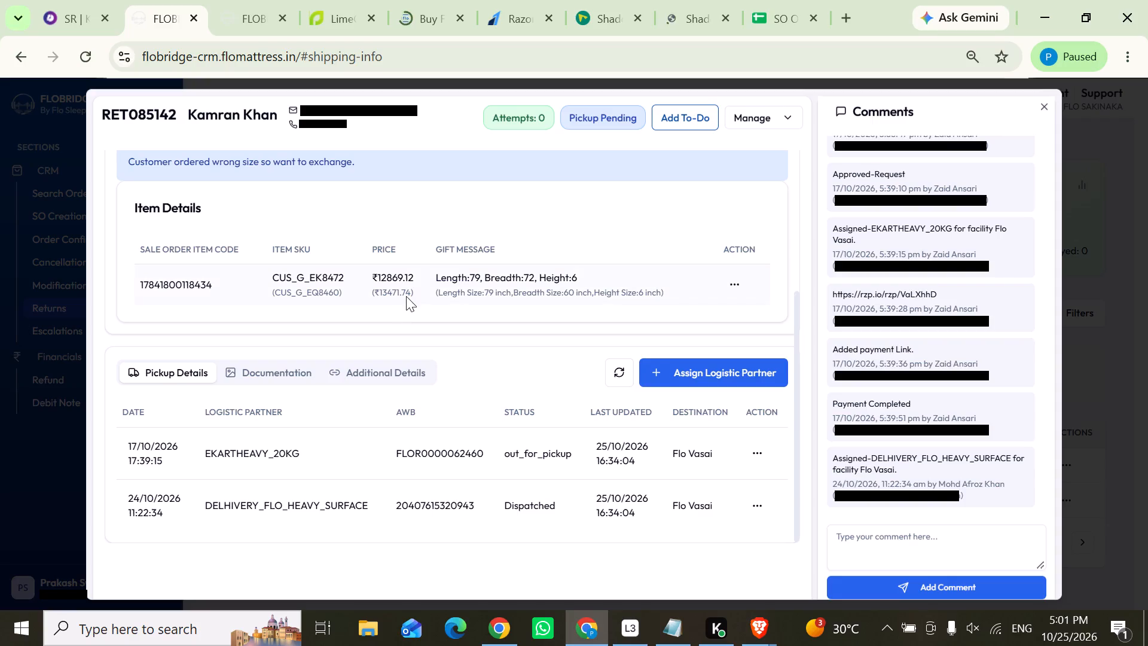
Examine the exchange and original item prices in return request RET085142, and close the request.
{"action": "left_click_drag", "start_coordinate": [415, 295], "coordinate": [381, 295]}
{"action": "left_click", "coordinate": [393, 312]}
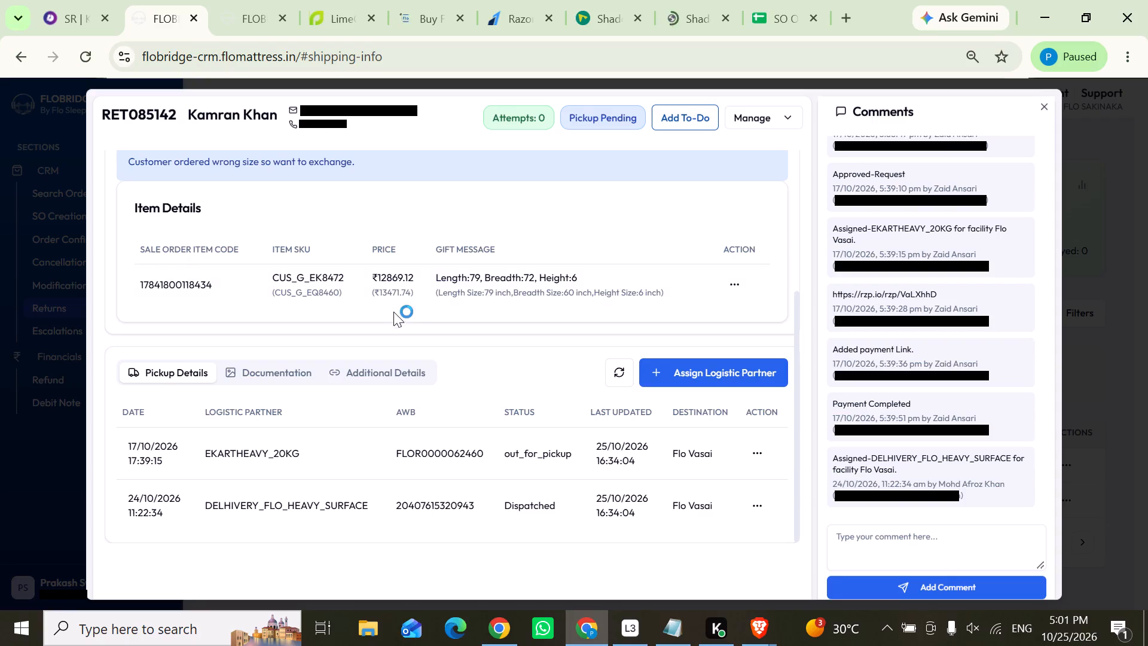
{"action": "double_click", "coordinate": [397, 293]}
{"action": "left_click", "coordinate": [391, 325]}
{"action": "double_click", "coordinate": [393, 279]}
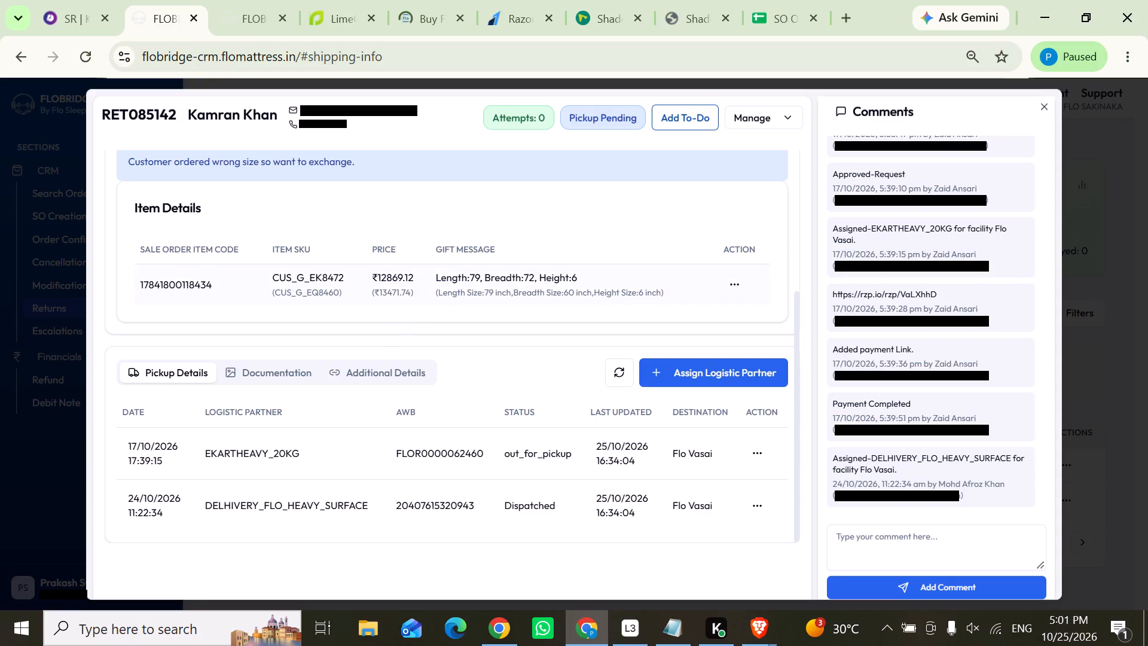
{"action": "left_click", "coordinate": [392, 304]}
{"action": "double_click", "coordinate": [389, 290]}
{"action": "left_click", "coordinate": [402, 325]}
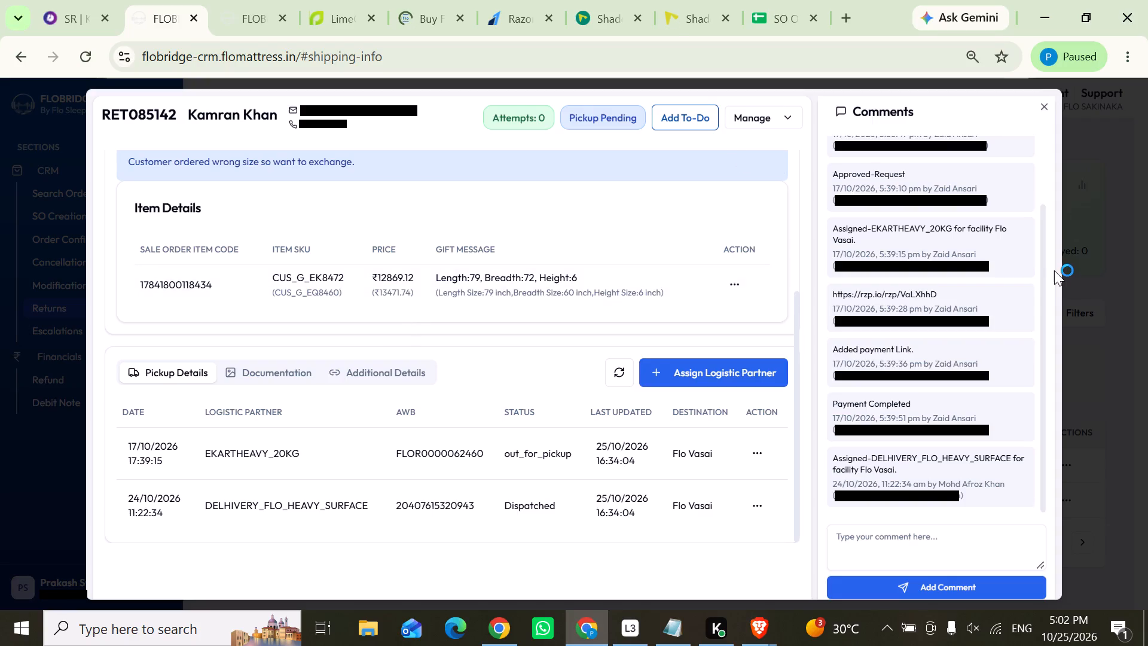
{"action": "left_click", "coordinate": [1112, 267]}
{"action": "left_click", "coordinate": [658, 471]}
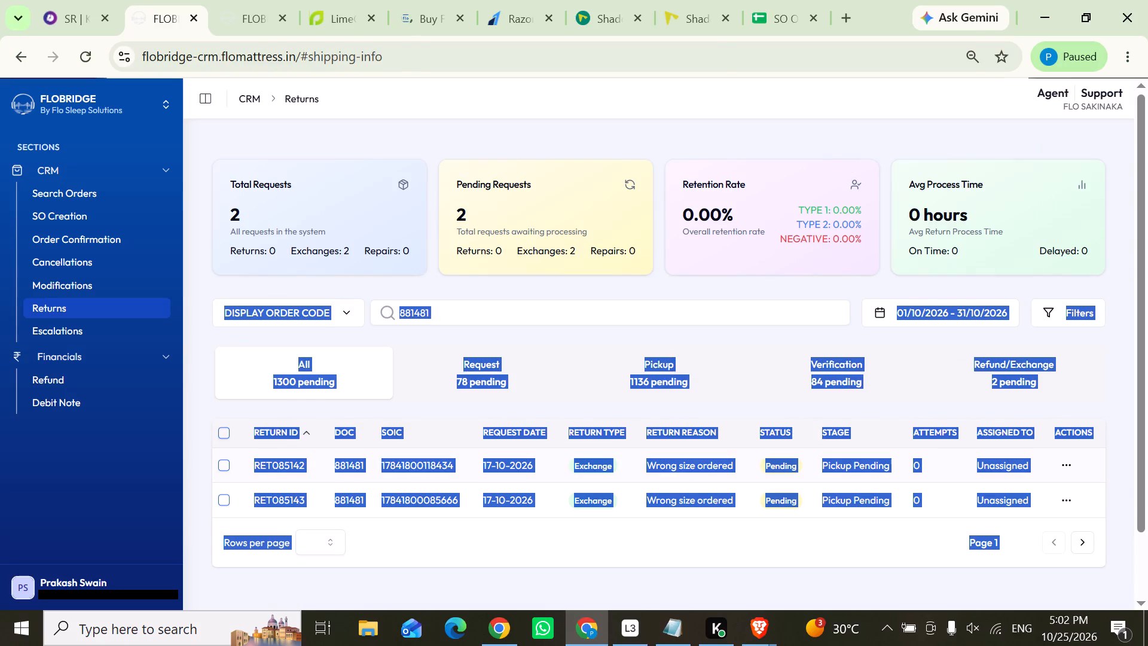
{"action": "left_click", "coordinate": [1063, 462]}
{"action": "left_click", "coordinate": [1024, 512]}
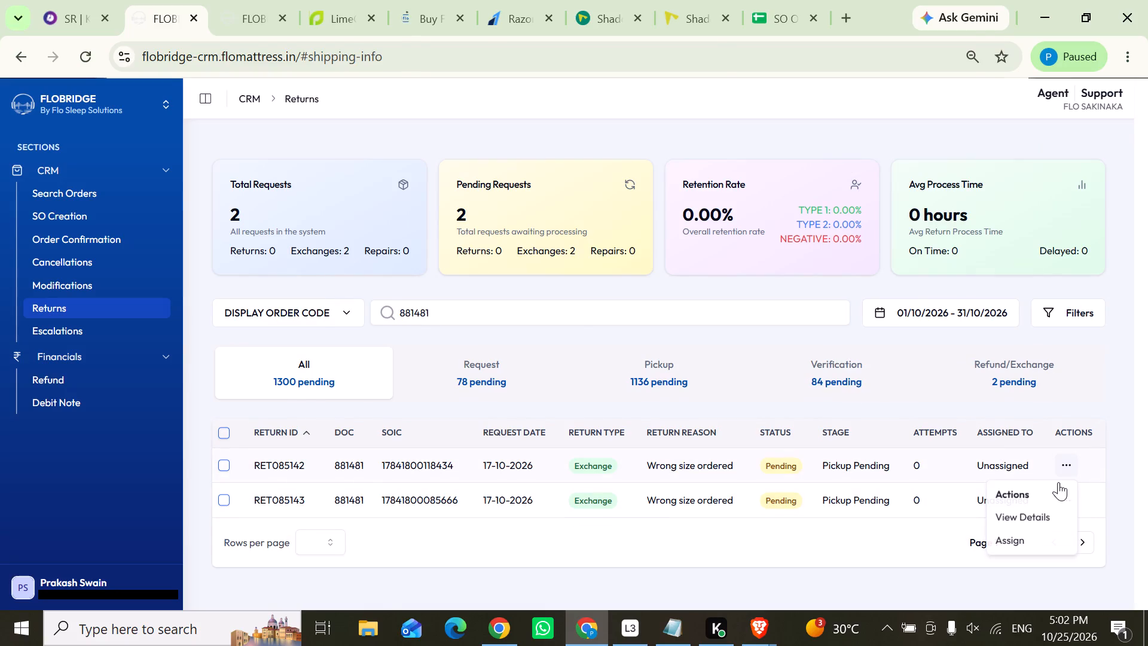
{"action": "scroll", "coordinate": [546, 328], "scroll_direction": "down", "scroll_amount": 3}
{"action": "left_click", "coordinate": [374, 370]}
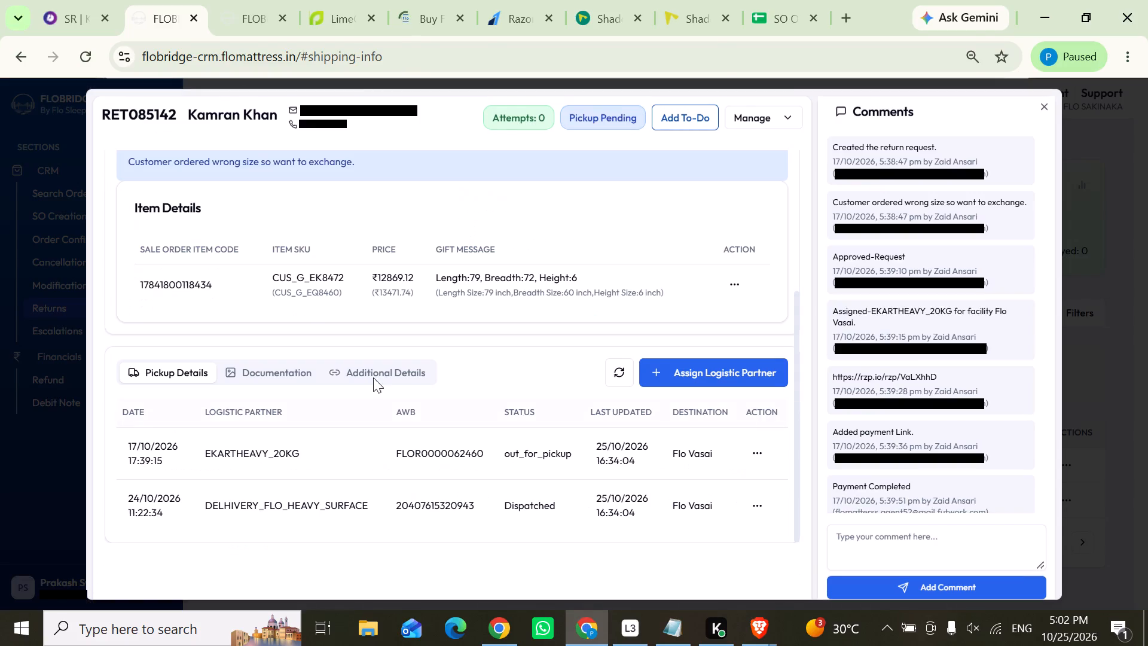
{"action": "scroll", "coordinate": [544, 343], "scroll_direction": "down", "scroll_amount": 3}
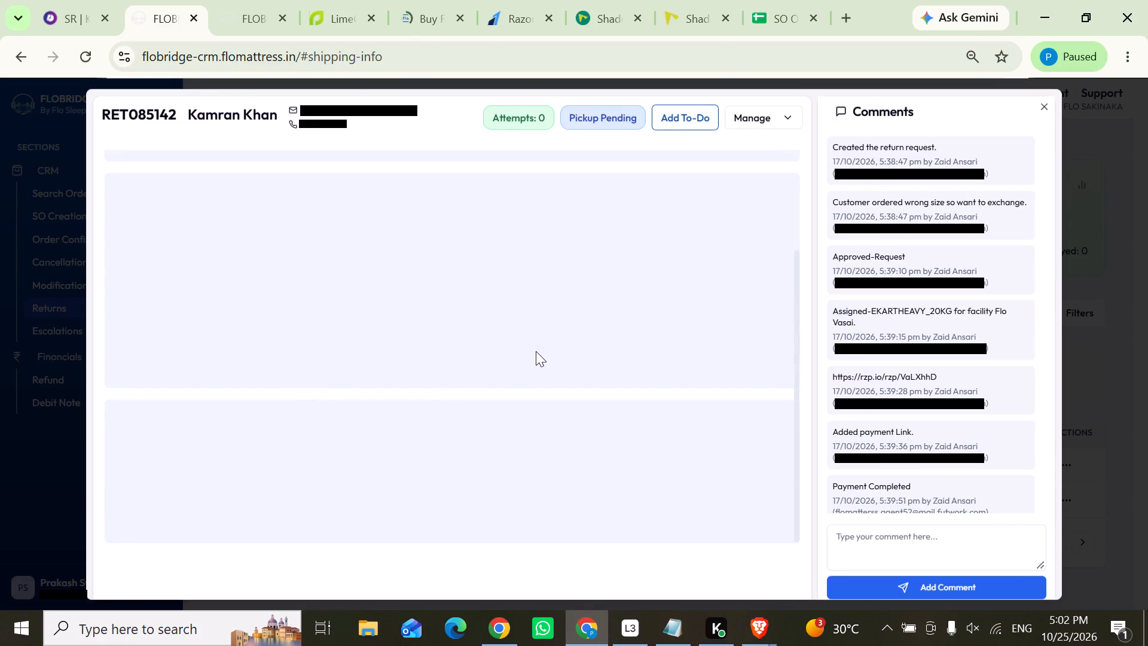
{"action": "scroll", "coordinate": [536, 351], "scroll_direction": "down", "scroll_amount": 3}
{"action": "left_click_drag", "start_coordinate": [300, 468], "coordinate": [95, 476]}
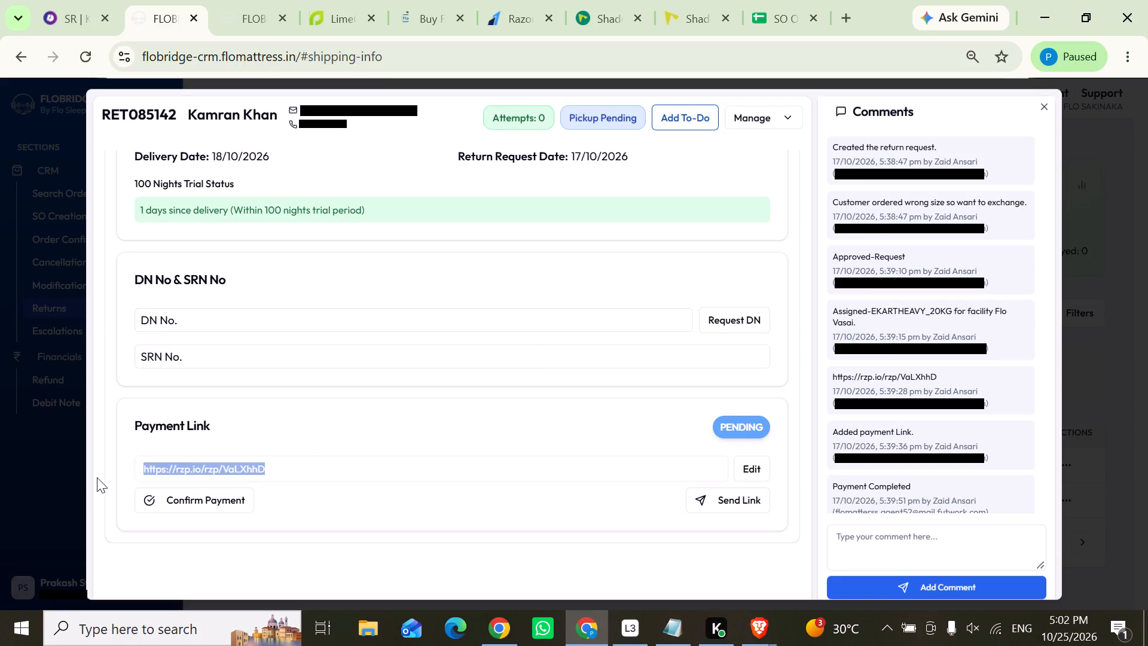
{"action": "key", "text": "ctrl+c"}
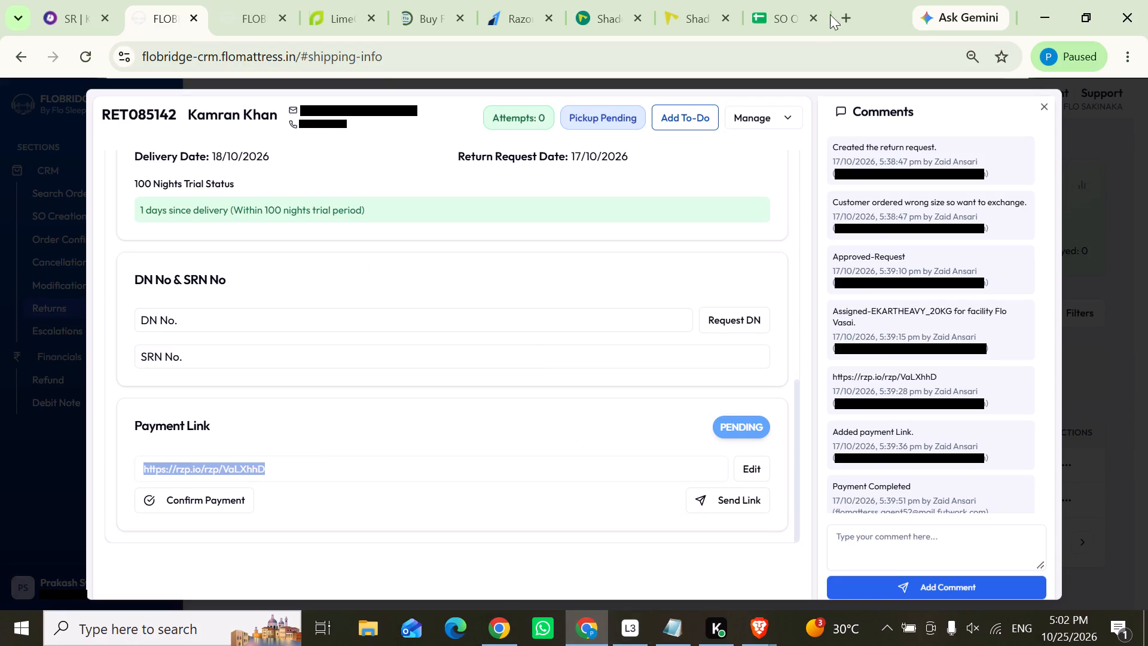
{"action": "left_click", "coordinate": [852, 11]}
{"action": "key", "text": "ctrl+v"}
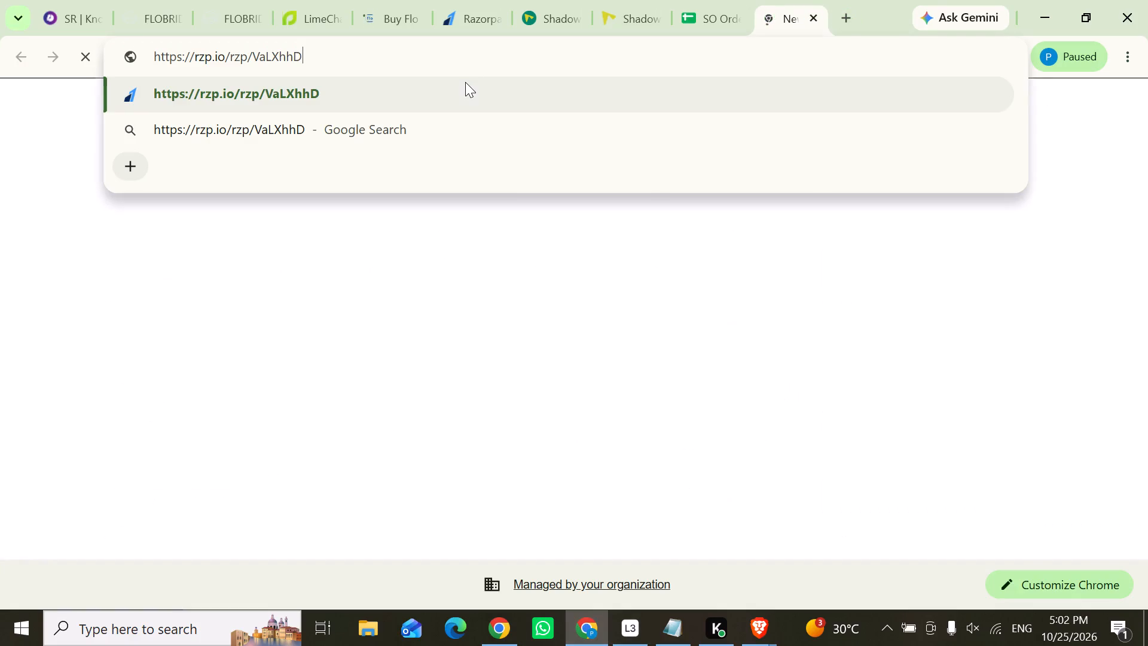
{"action": "key", "text": "Return"}
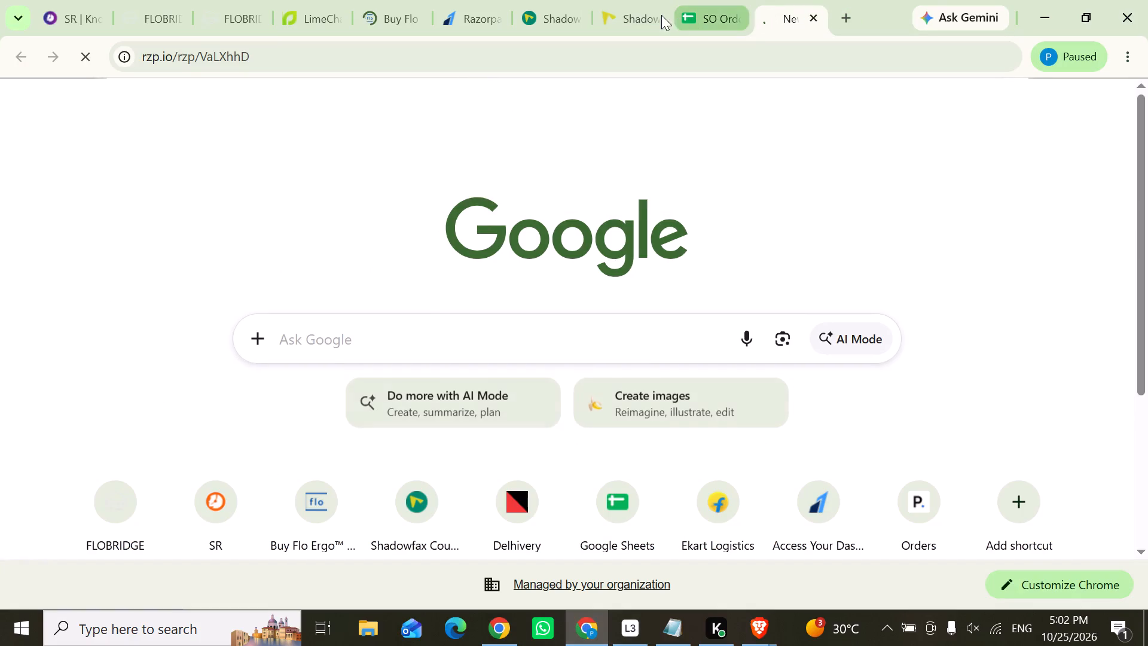
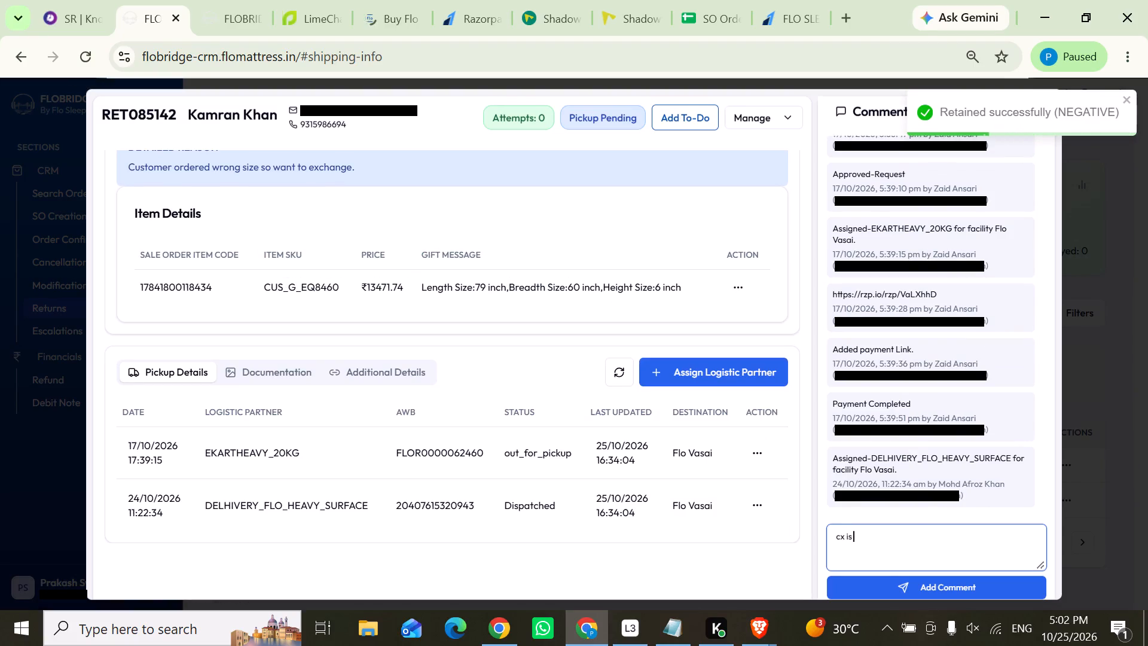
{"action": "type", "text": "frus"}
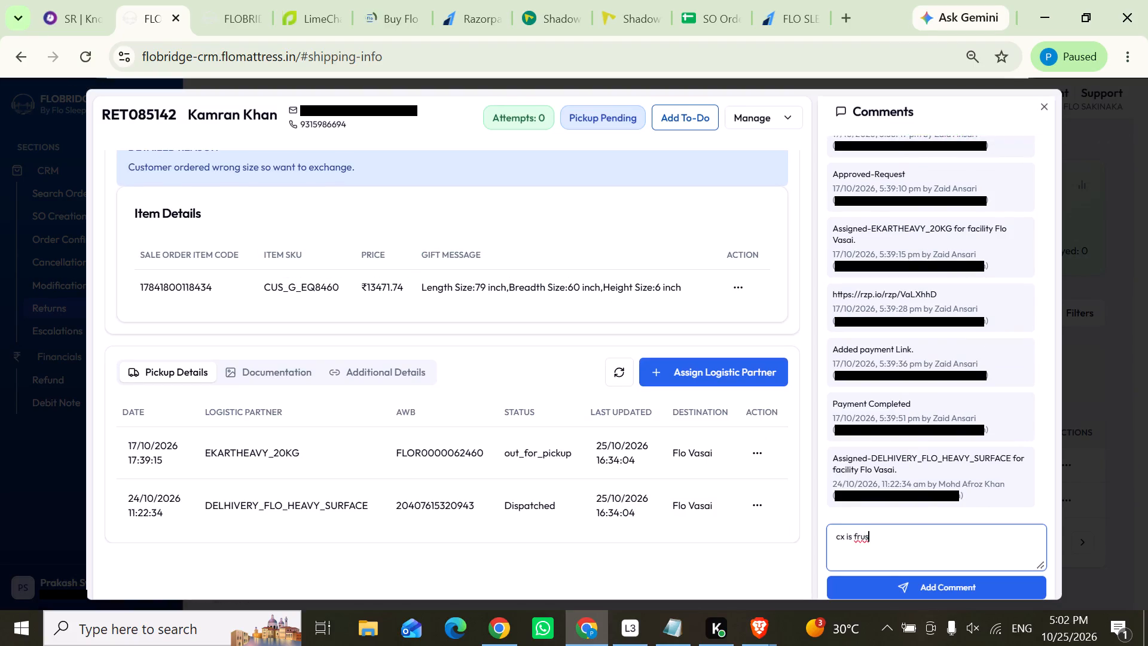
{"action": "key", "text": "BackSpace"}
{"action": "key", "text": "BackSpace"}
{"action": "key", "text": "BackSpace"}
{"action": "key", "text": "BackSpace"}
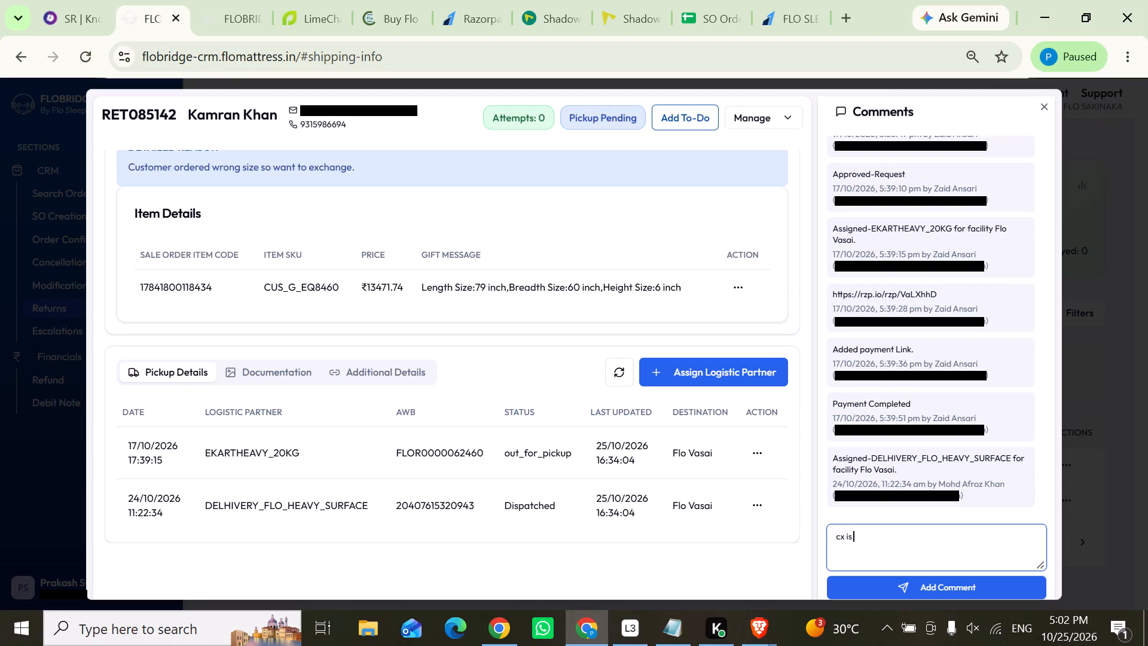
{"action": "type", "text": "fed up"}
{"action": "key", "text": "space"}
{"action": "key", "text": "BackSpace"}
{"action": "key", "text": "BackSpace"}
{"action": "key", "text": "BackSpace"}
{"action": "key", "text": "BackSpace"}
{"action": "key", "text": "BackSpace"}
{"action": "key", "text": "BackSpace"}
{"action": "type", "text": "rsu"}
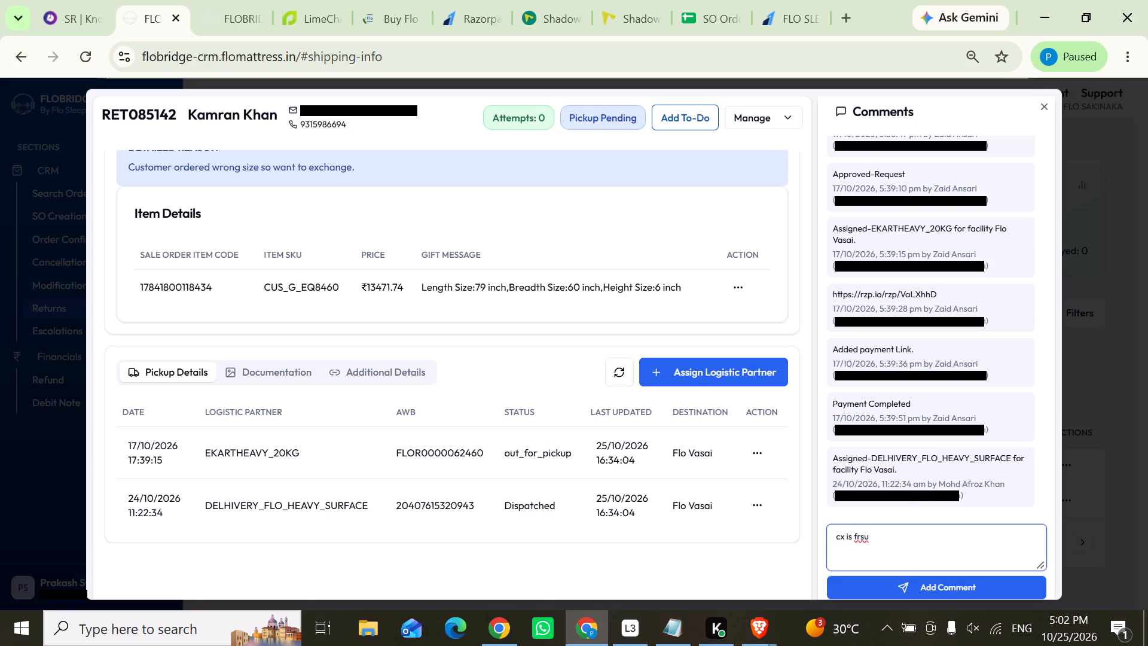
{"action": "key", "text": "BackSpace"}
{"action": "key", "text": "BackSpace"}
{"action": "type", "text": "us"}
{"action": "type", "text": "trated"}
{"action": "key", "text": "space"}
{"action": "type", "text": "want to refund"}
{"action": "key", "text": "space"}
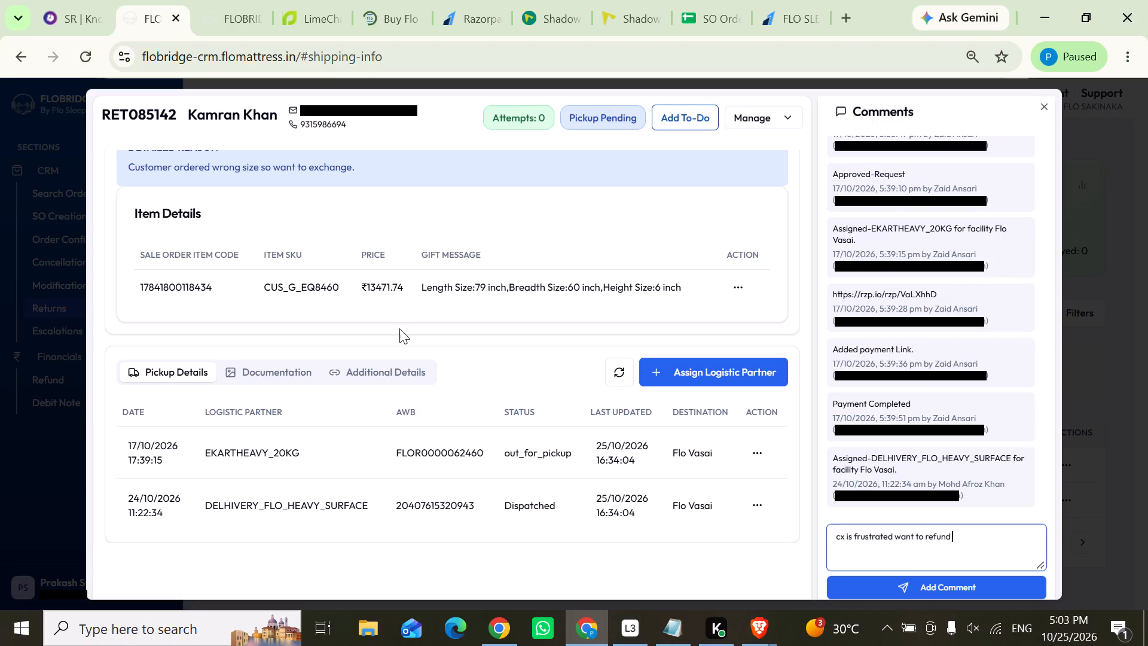
{"action": "scroll", "coordinate": [400, 327], "scroll_direction": "up", "scroll_amount": 1}
{"action": "scroll", "coordinate": [511, 356], "scroll_direction": "up", "scroll_amount": 1}
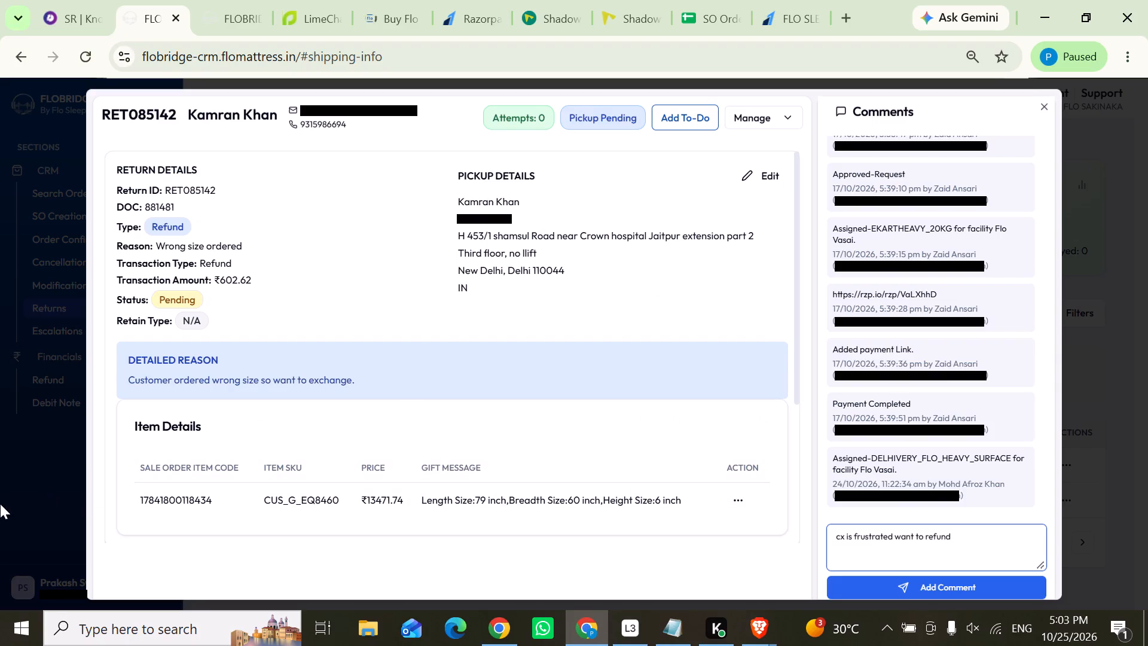
{"action": "left_click_drag", "start_coordinate": [132, 496], "coordinate": [227, 509]}
{"action": "left_click", "coordinate": [233, 526]}
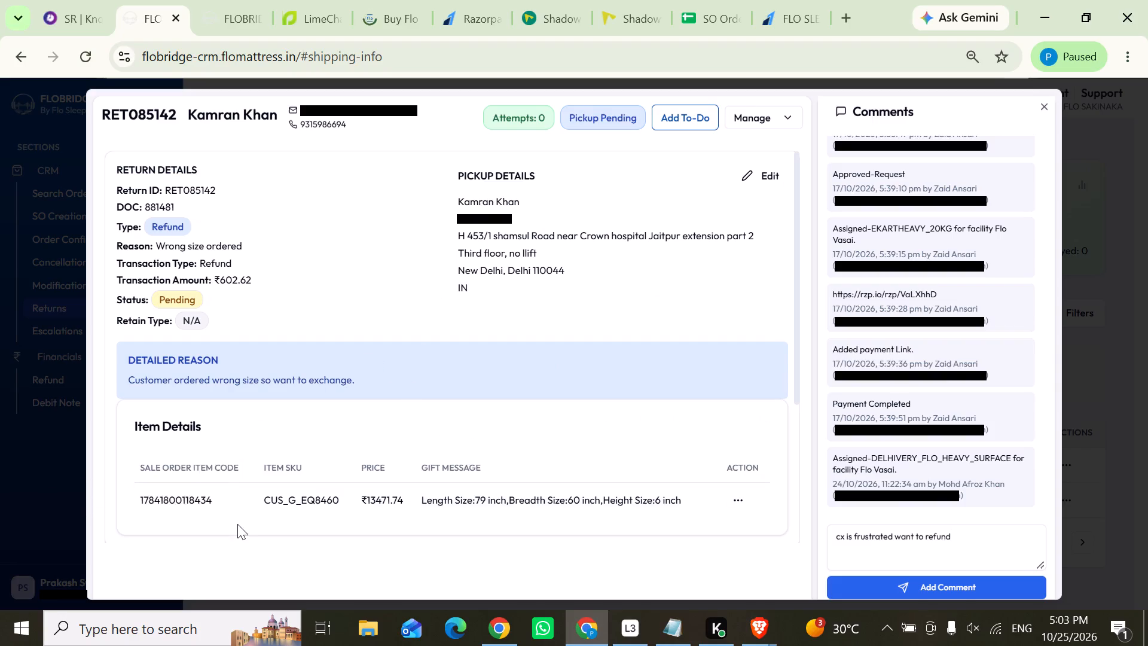
{"action": "left_click_drag", "start_coordinate": [250, 503], "coordinate": [493, 504]}
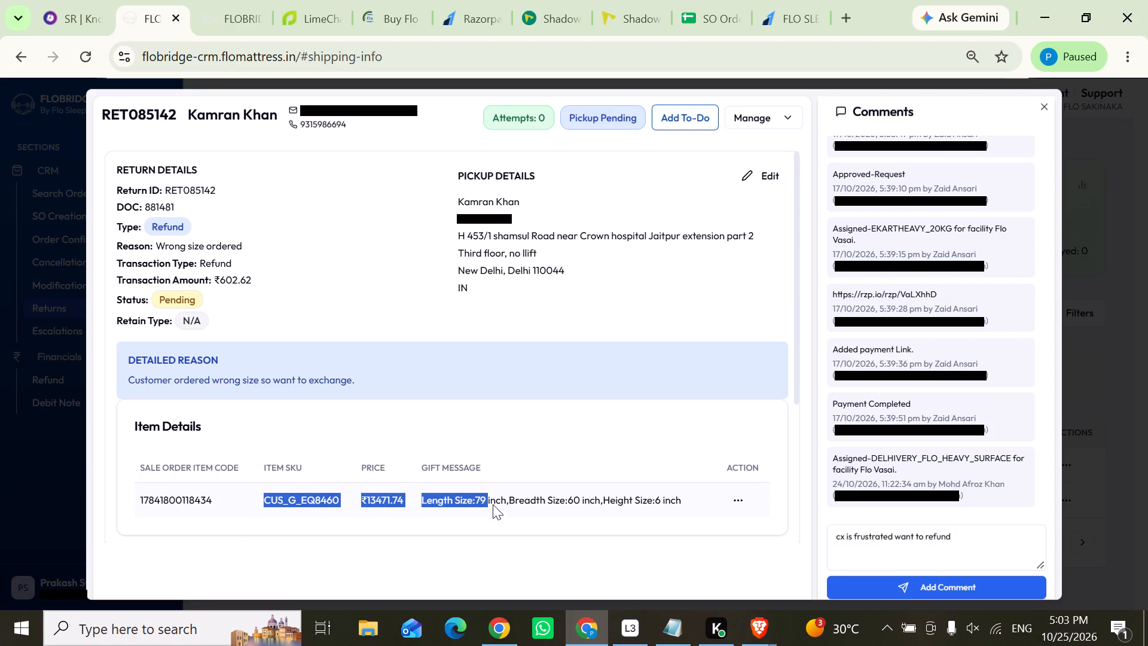
{"action": "left_click_drag", "start_coordinate": [493, 504], "coordinate": [123, 492]}
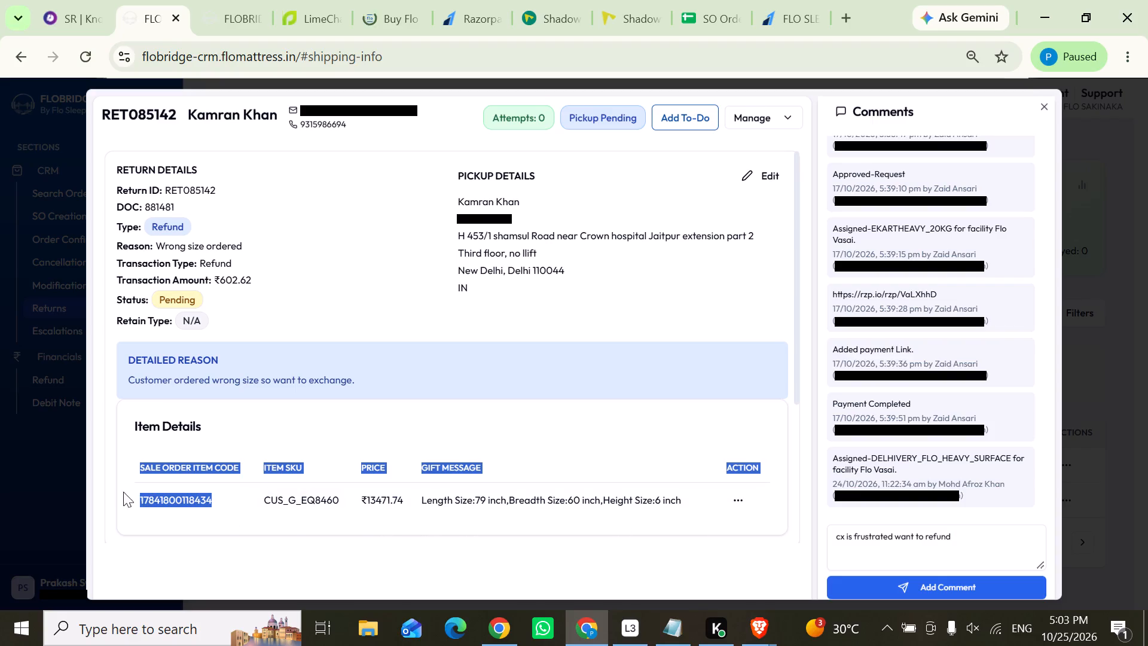
{"action": "left_click_drag", "start_coordinate": [123, 492], "coordinate": [126, 474]}
{"action": "left_click", "coordinate": [56, 504]}
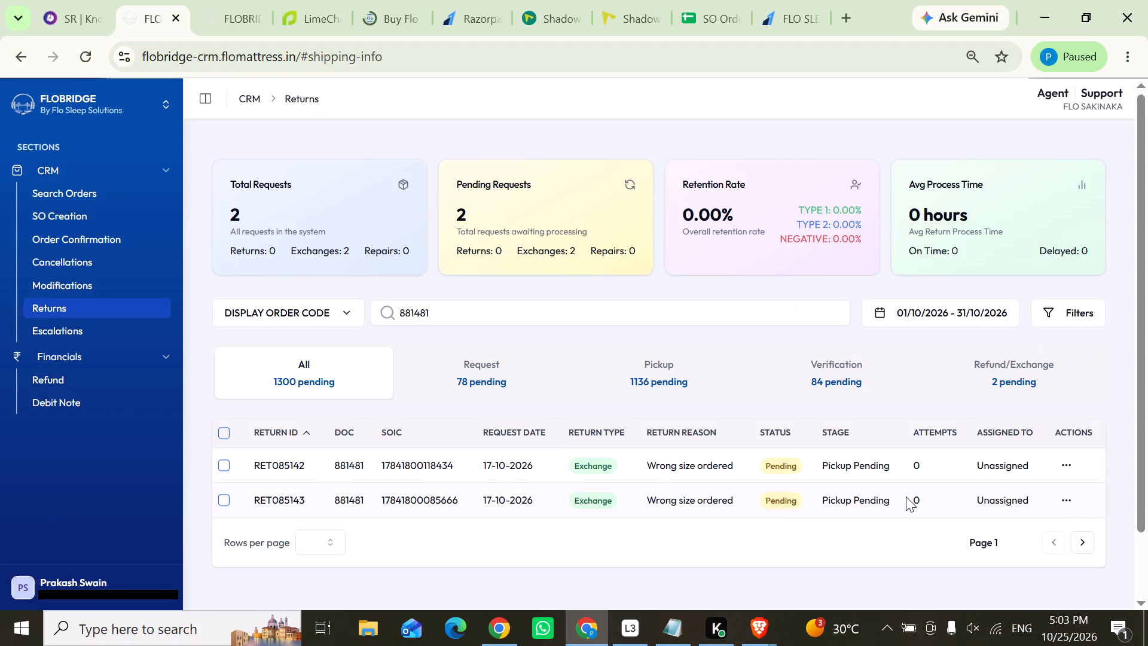
{"action": "left_click", "coordinate": [1071, 500]}
{"action": "left_click", "coordinate": [1016, 552]}
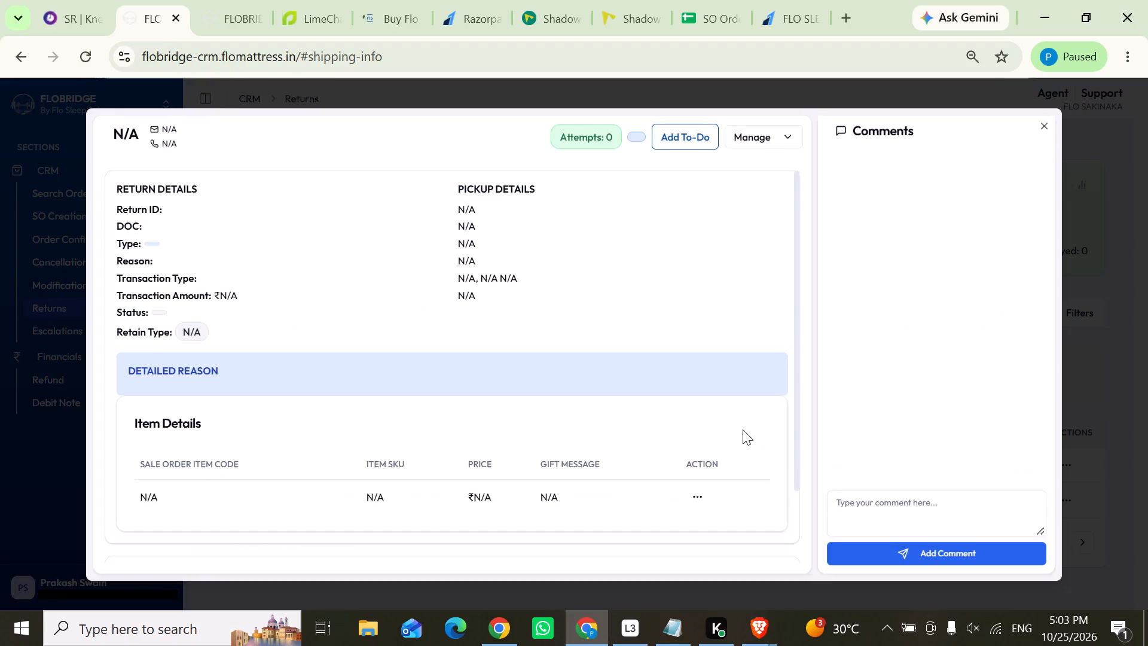
{"action": "scroll", "coordinate": [697, 407], "scroll_direction": "down", "scroll_amount": 3}
{"action": "scroll", "coordinate": [886, 406], "scroll_direction": "down", "scroll_amount": 3}
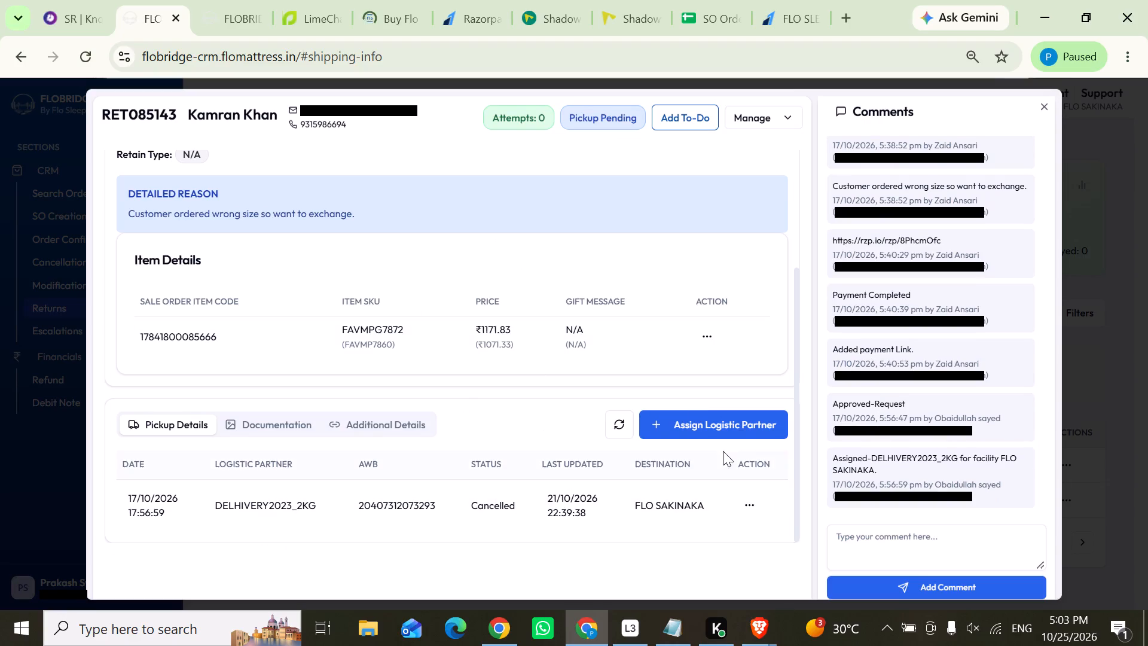
{"action": "left_click", "coordinate": [712, 340]}
{"action": "left_click", "coordinate": [637, 365]}
{"action": "left_click", "coordinate": [523, 265]}
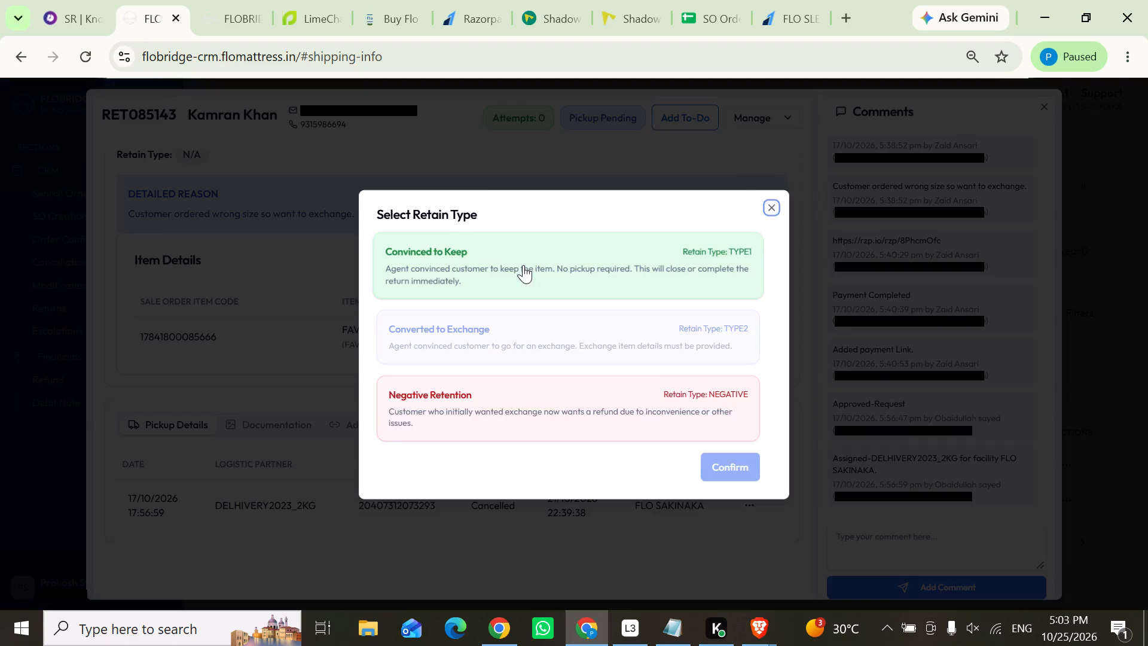
{"action": "left_click", "coordinate": [733, 461]}
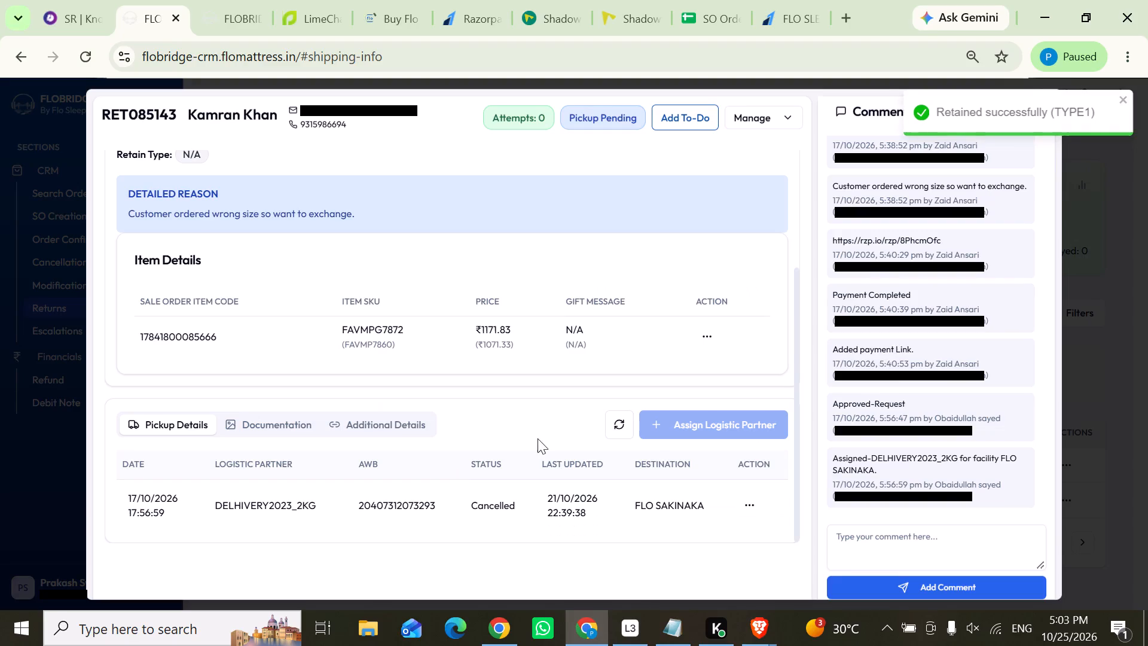
{"action": "left_click", "coordinate": [1074, 364]}
{"action": "left_click", "coordinate": [1064, 493]}
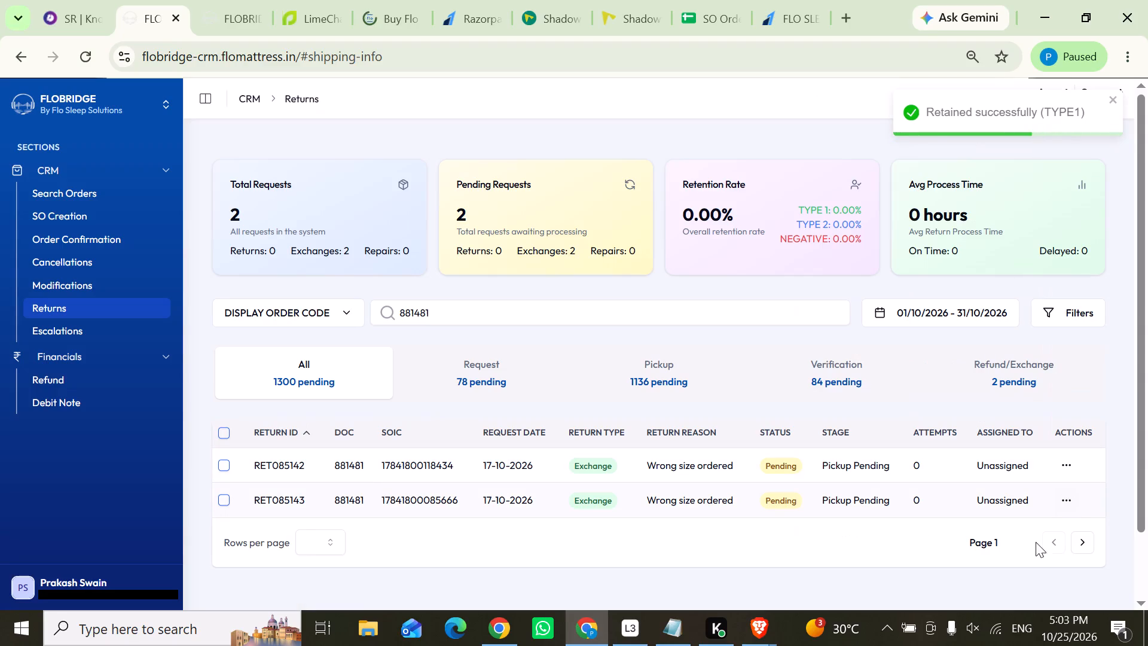
{"action": "left_click", "coordinate": [1031, 551]}
{"action": "scroll", "coordinate": [945, 395], "scroll_direction": "down", "scroll_amount": 4}
{"action": "scroll", "coordinate": [604, 376], "scroll_direction": "down", "scroll_amount": 1}
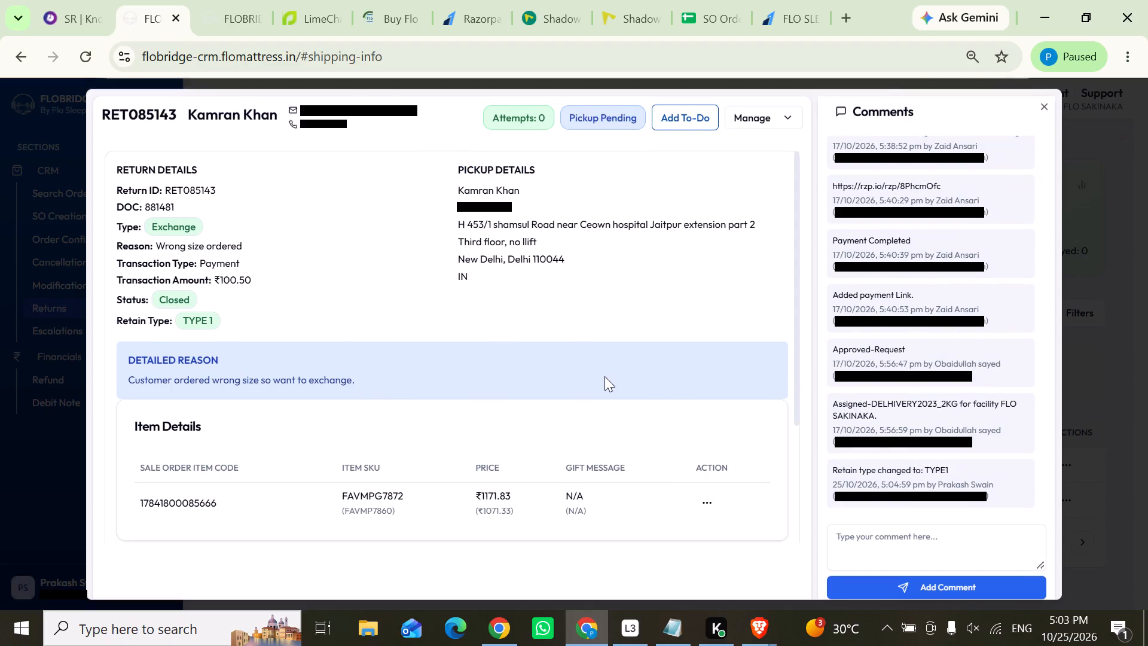
{"action": "scroll", "coordinate": [604, 376], "scroll_direction": "down", "scroll_amount": 1}
{"action": "scroll", "coordinate": [604, 377], "scroll_direction": "up", "scroll_amount": 2}
{"action": "left_click", "coordinate": [909, 549]}
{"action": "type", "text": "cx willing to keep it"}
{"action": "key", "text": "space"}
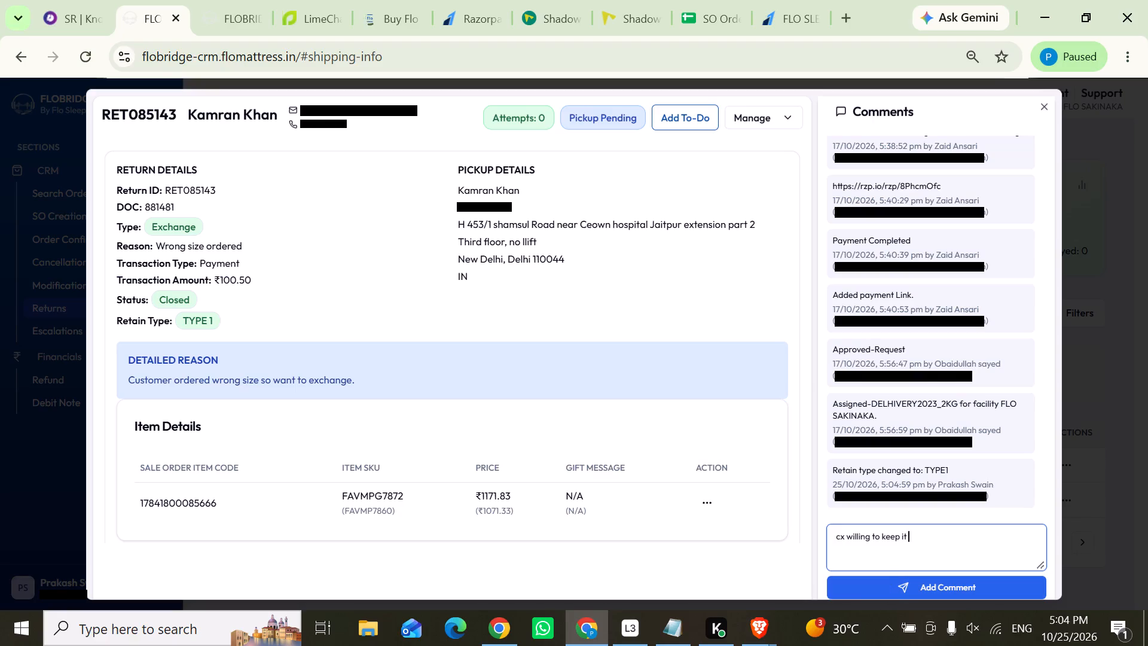
{"action": "left_click", "coordinate": [886, 587]}
{"action": "scroll", "coordinate": [953, 402], "scroll_direction": "down", "scroll_amount": 3}
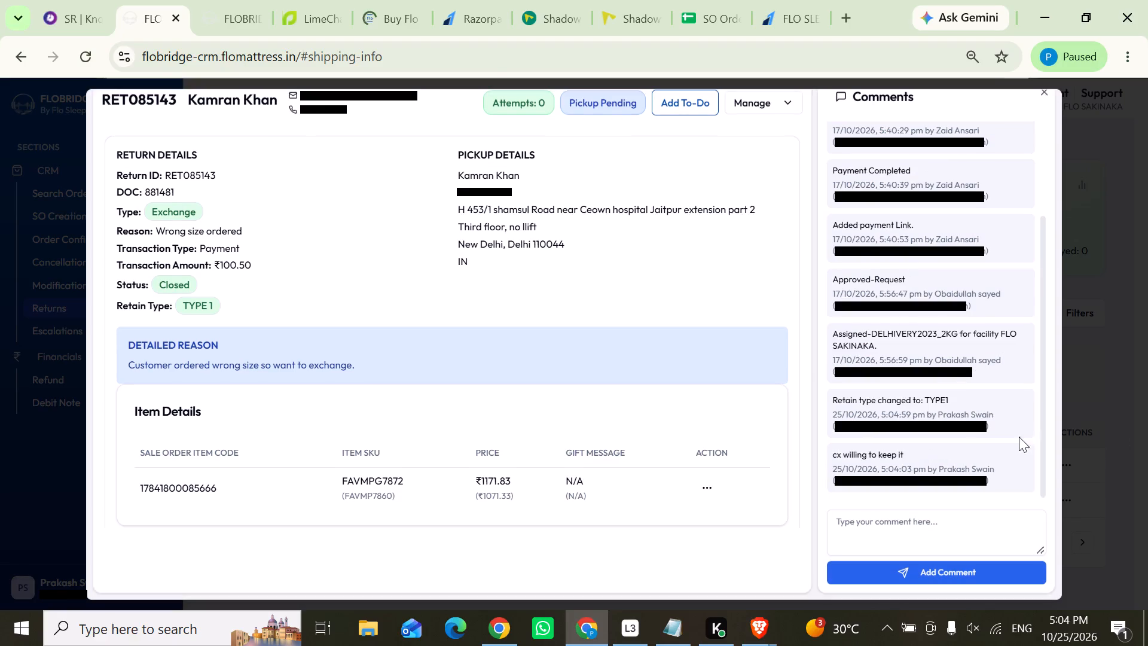
{"action": "left_click", "coordinate": [1140, 423]}
{"action": "left_click", "coordinate": [1064, 466]}
{"action": "left_click", "coordinate": [1023, 519]}
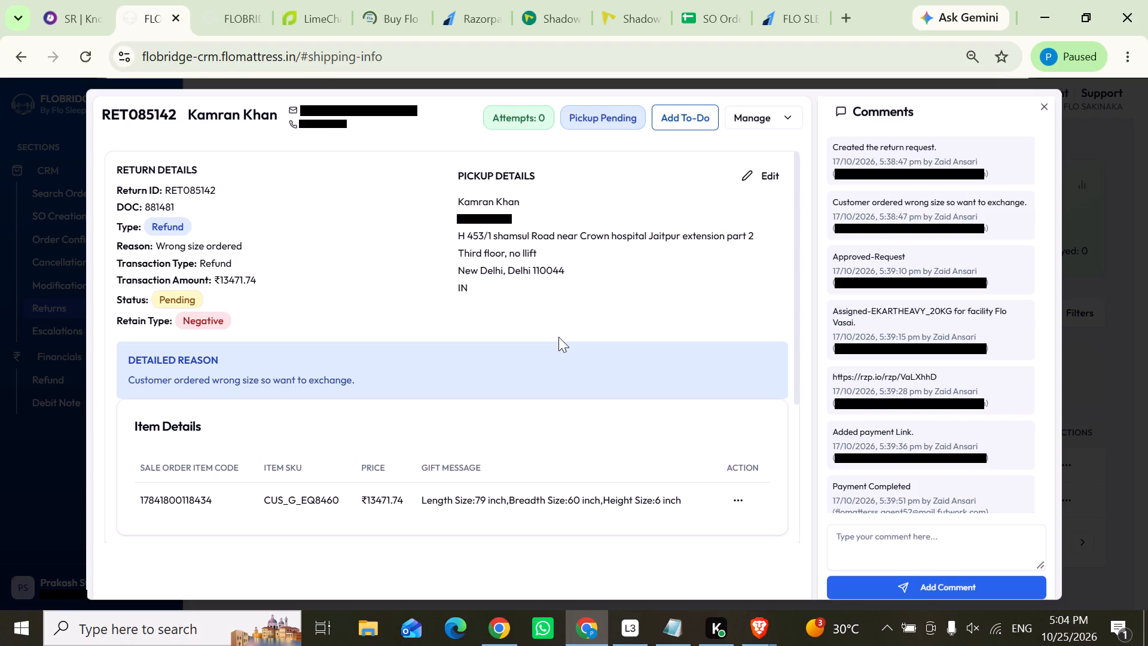
{"action": "scroll", "coordinate": [509, 324], "scroll_direction": "down", "scroll_amount": 3}
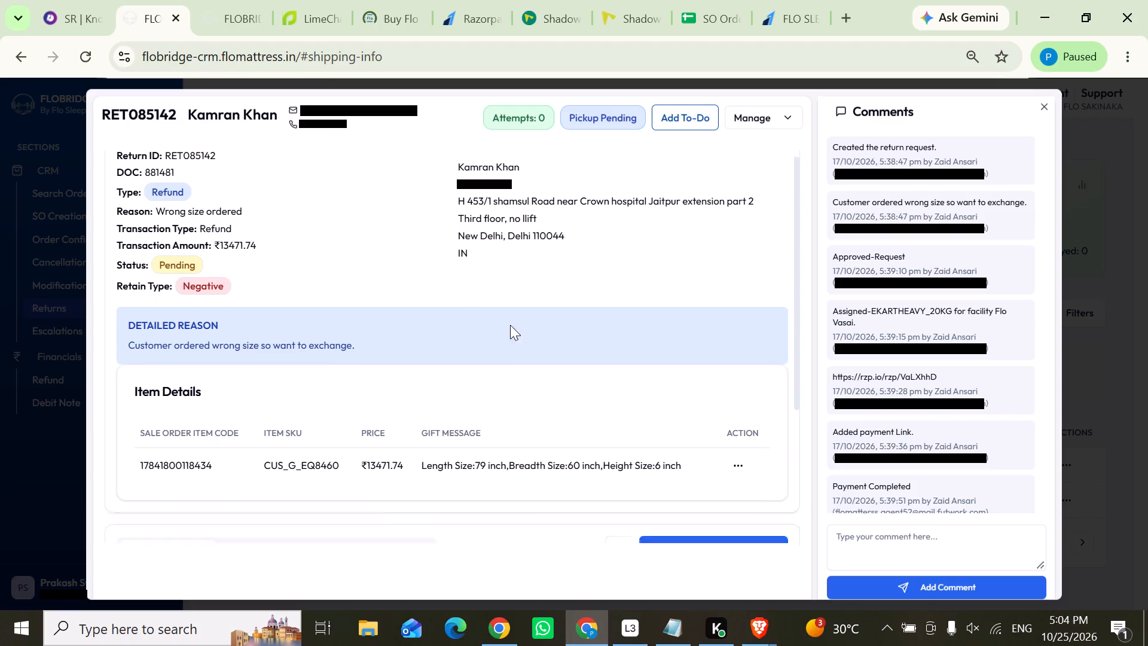
{"action": "scroll", "coordinate": [909, 367], "scroll_direction": "down", "scroll_amount": 3}
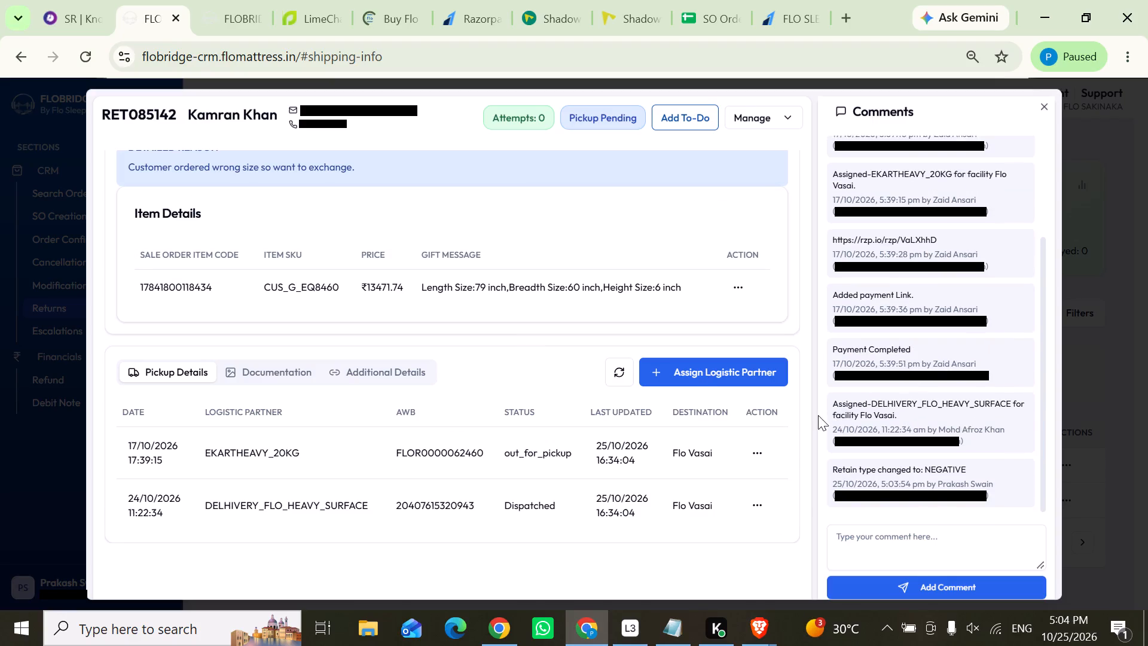
{"action": "scroll", "coordinate": [795, 376], "scroll_direction": "up", "scroll_amount": 1}
{"action": "scroll", "coordinate": [795, 376], "scroll_direction": "down", "scroll_amount": 2}
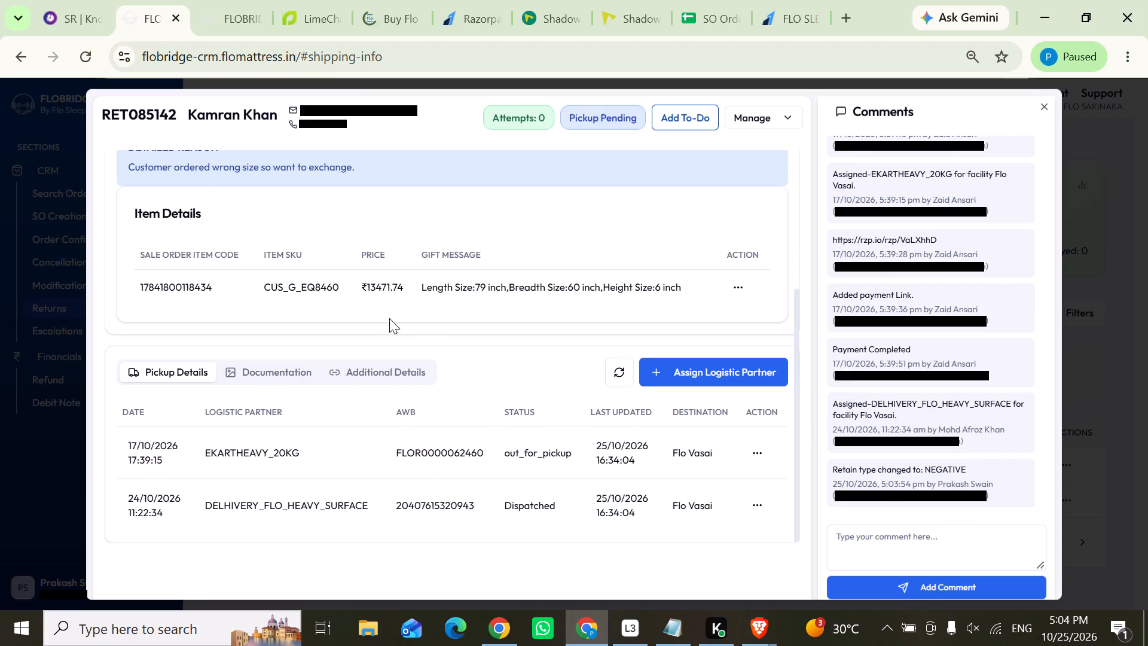
{"action": "scroll", "coordinate": [526, 362], "scroll_direction": "up", "scroll_amount": 1}
{"action": "scroll", "coordinate": [526, 364], "scroll_direction": "down", "scroll_amount": 1}
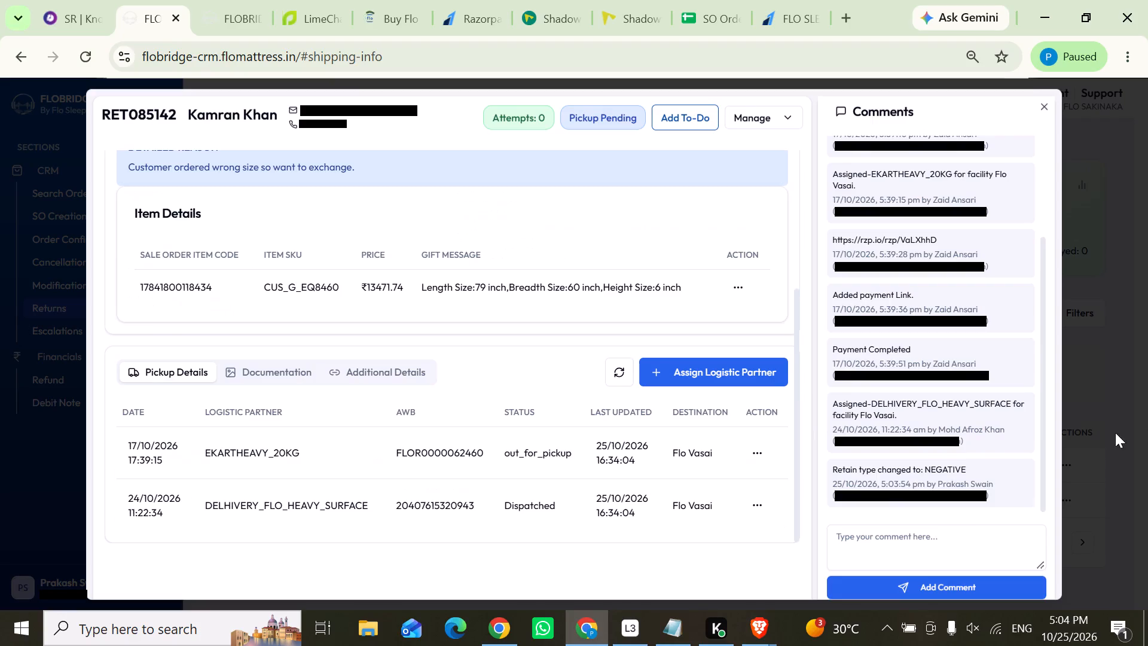
{"action": "scroll", "coordinate": [979, 457], "scroll_direction": "down", "scroll_amount": 2}
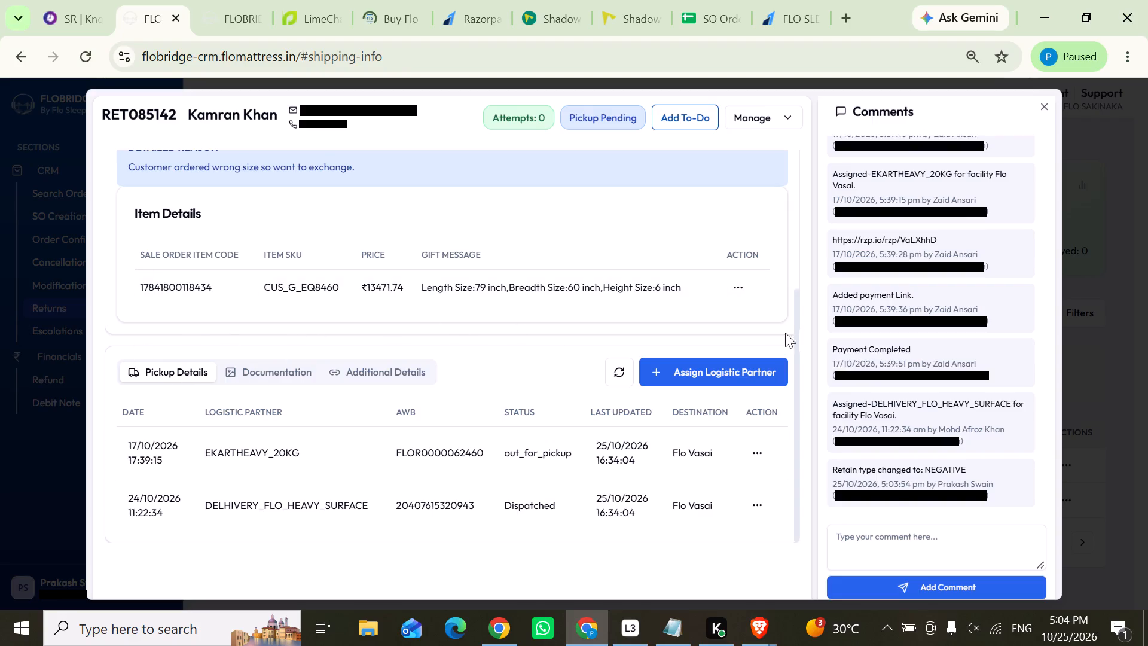
{"action": "left_click_drag", "start_coordinate": [793, 335], "coordinate": [793, 261]}
{"action": "left_click_drag", "start_coordinate": [793, 261], "coordinate": [792, 185]}
{"action": "left_click_drag", "start_coordinate": [541, 172], "coordinate": [540, 172]}
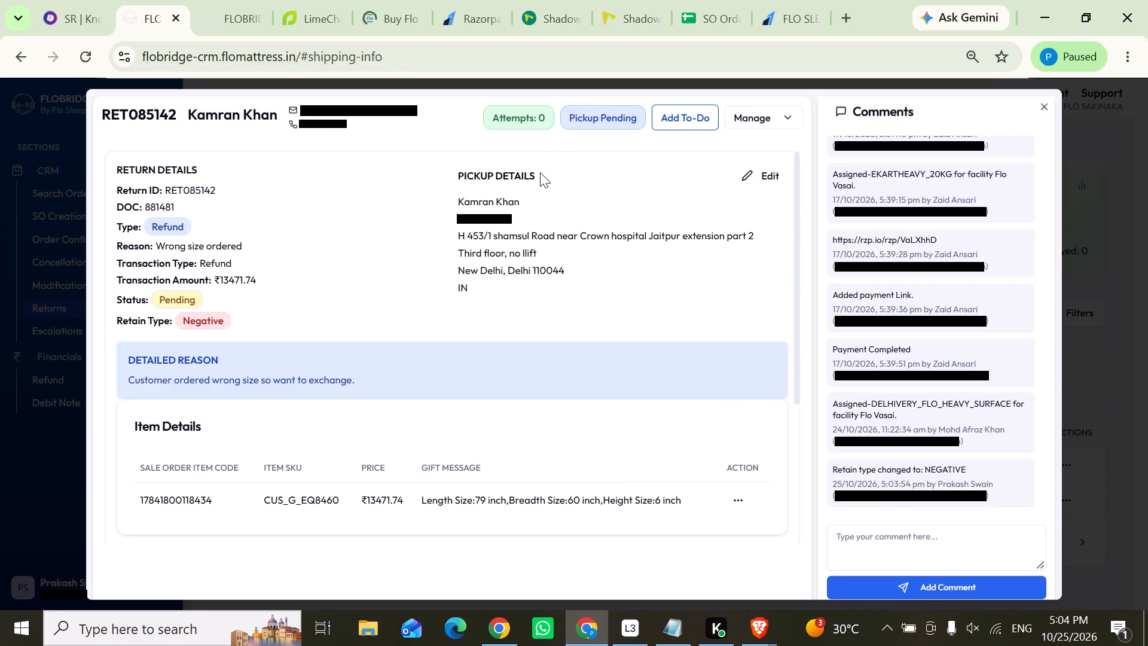
{"action": "left_click_drag", "start_coordinate": [540, 172], "coordinate": [462, 176]}
{"action": "left_click", "coordinate": [428, 217]}
{"action": "left_click_drag", "start_coordinate": [454, 172], "coordinate": [566, 175]}
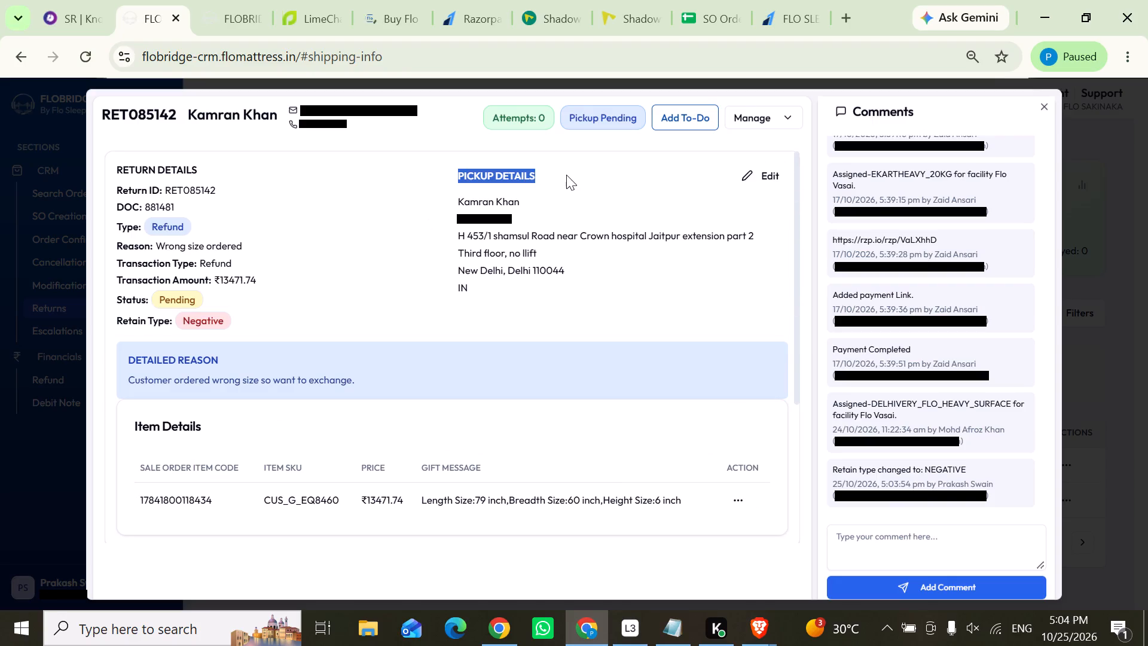
{"action": "left_click_drag", "start_coordinate": [566, 175], "coordinate": [619, 293]}
{"action": "left_click", "coordinate": [520, 312]}
{"action": "left_click_drag", "start_coordinate": [483, 290], "coordinate": [471, 290]}
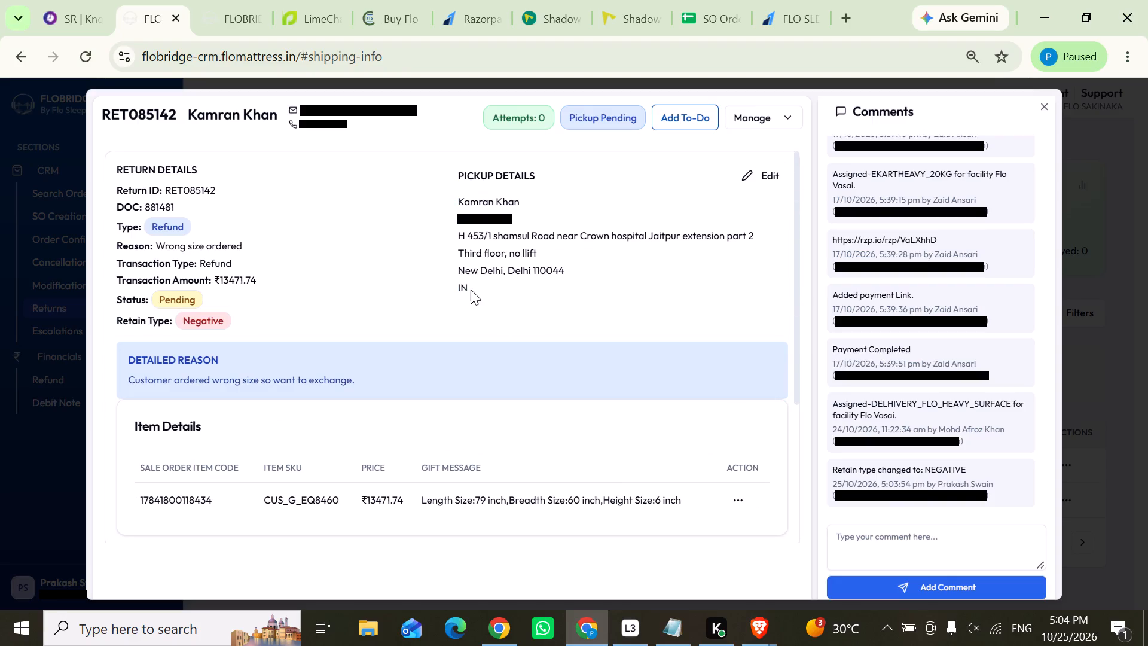
{"action": "left_click_drag", "start_coordinate": [471, 290], "coordinate": [431, 168]}
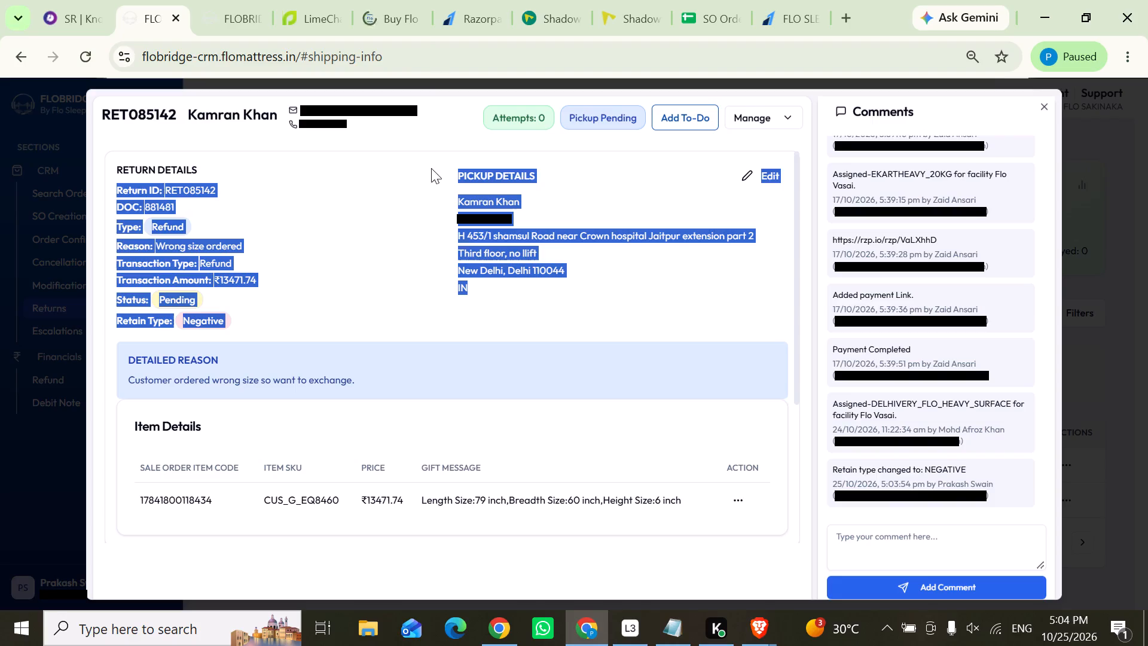
{"action": "left_click_drag", "start_coordinate": [114, 166], "coordinate": [568, 175]}
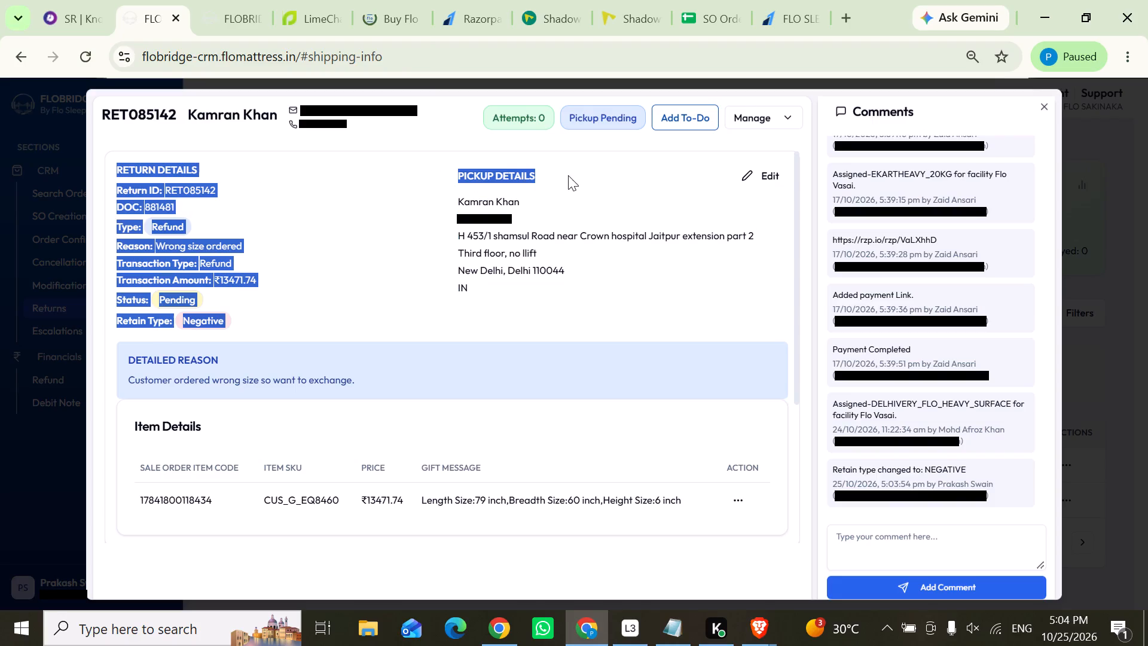
{"action": "left_click_drag", "start_coordinate": [568, 175], "coordinate": [643, 289]}
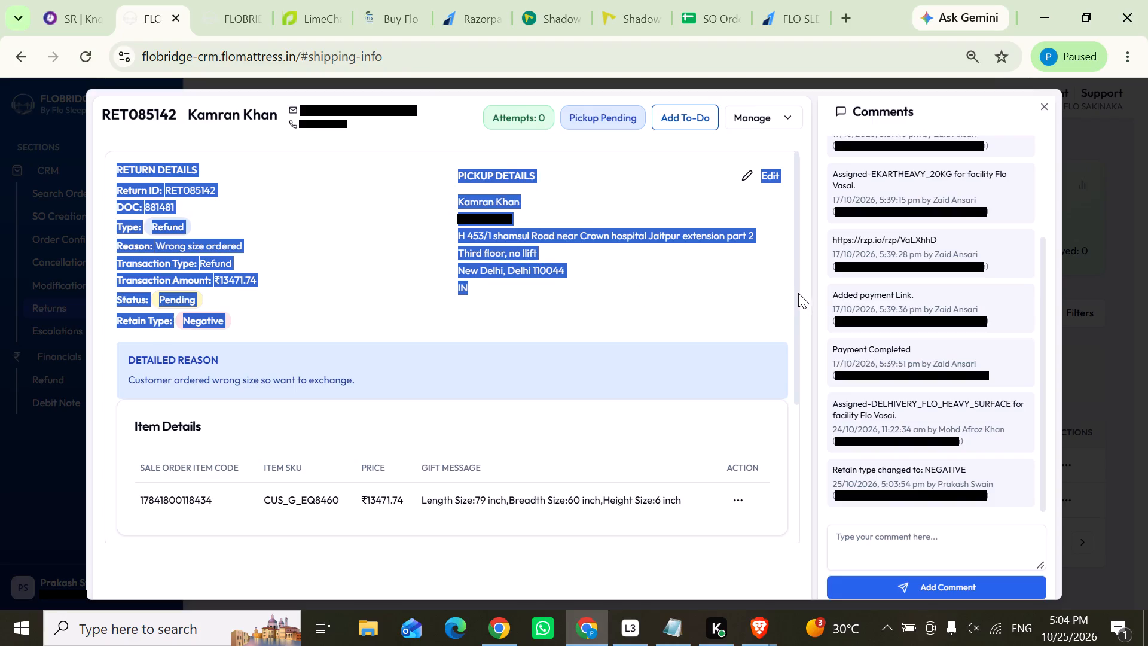
{"action": "left_click_drag", "start_coordinate": [798, 293], "coordinate": [799, 504]}
{"action": "left_click_drag", "start_coordinate": [638, 511], "coordinate": [618, 511]}
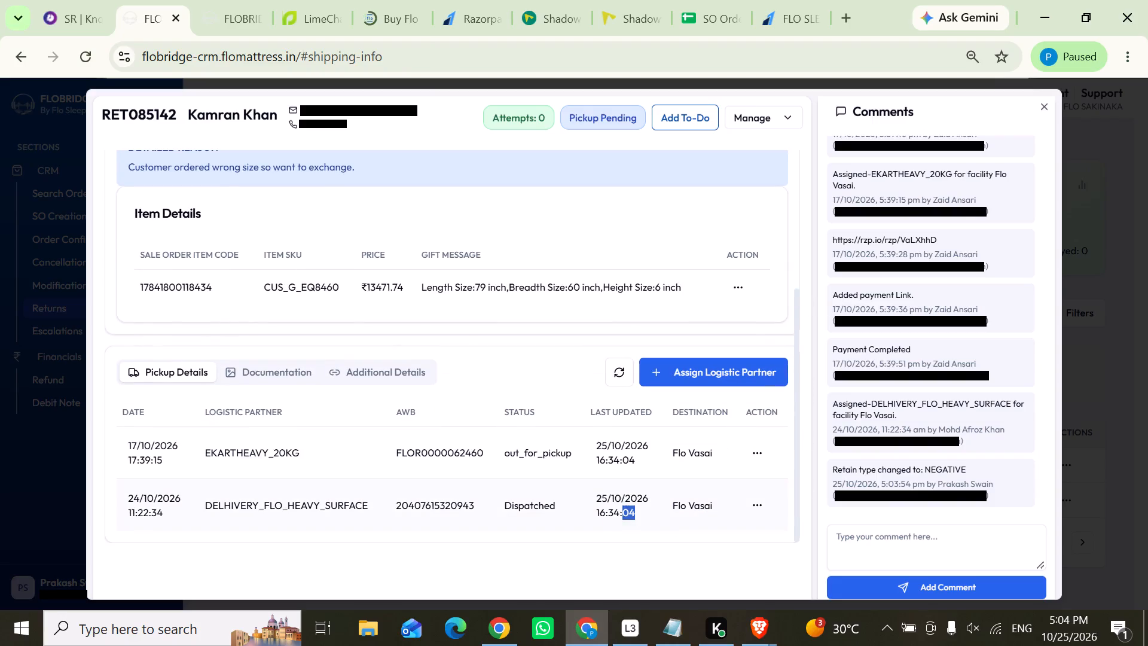
{"action": "left_click_drag", "start_coordinate": [618, 511], "coordinate": [454, 431]}
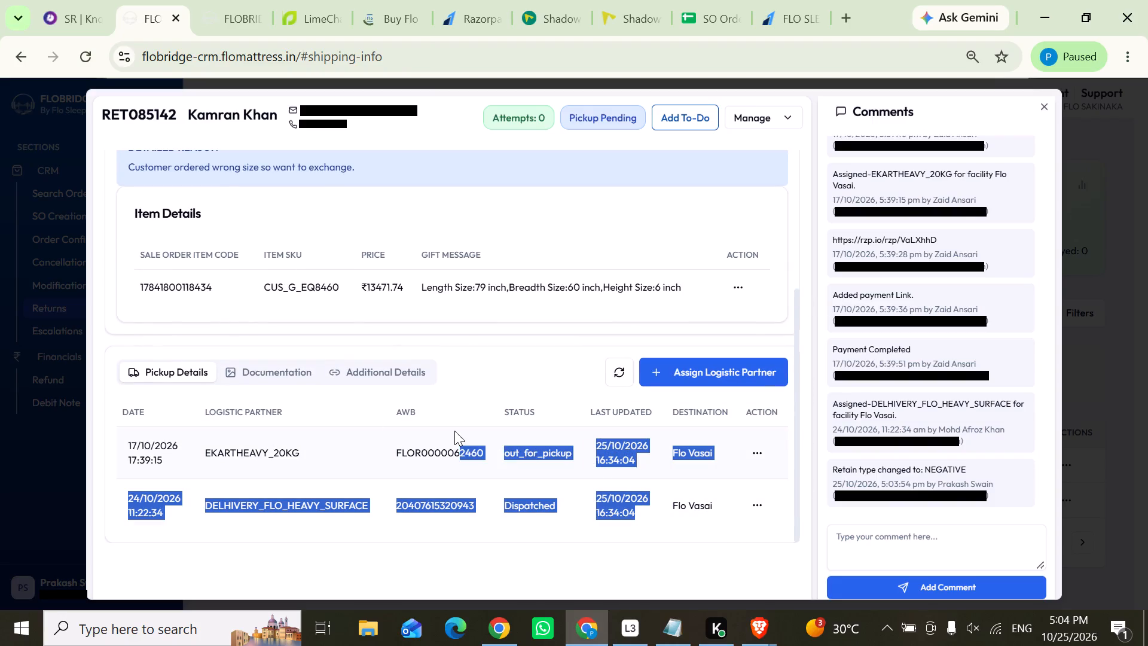
{"action": "left_click_drag", "start_coordinate": [454, 431], "coordinate": [120, 404]}
{"action": "left_click", "coordinate": [124, 434]}
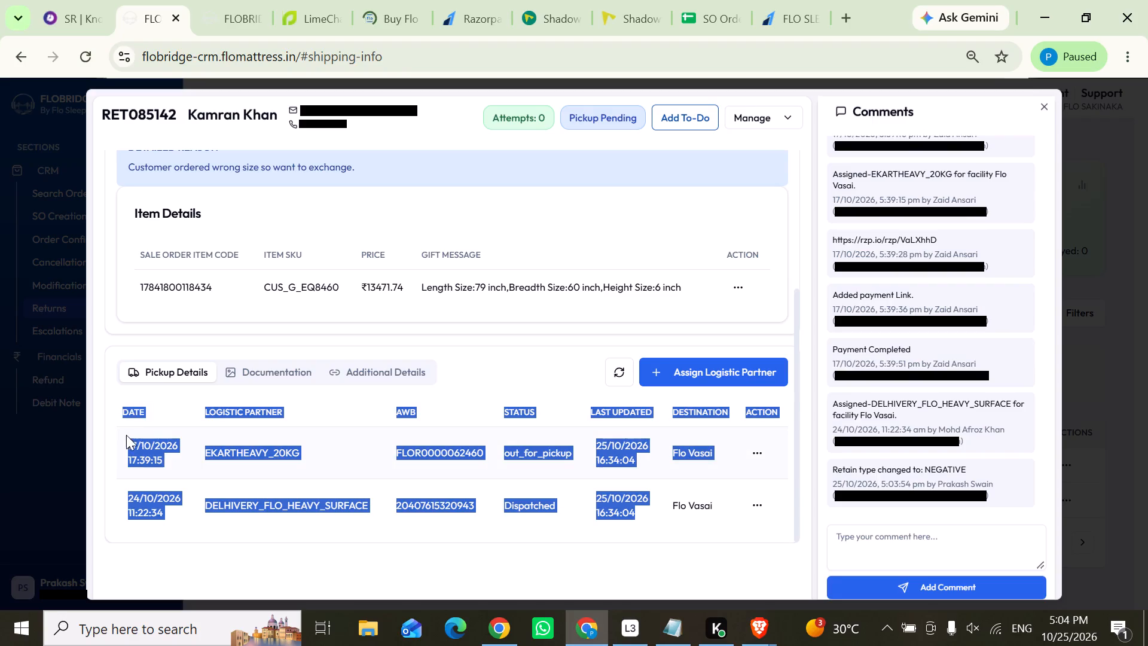
{"action": "left_click", "coordinate": [116, 410]}
{"action": "left_click_drag", "start_coordinate": [116, 410], "coordinate": [765, 418]}
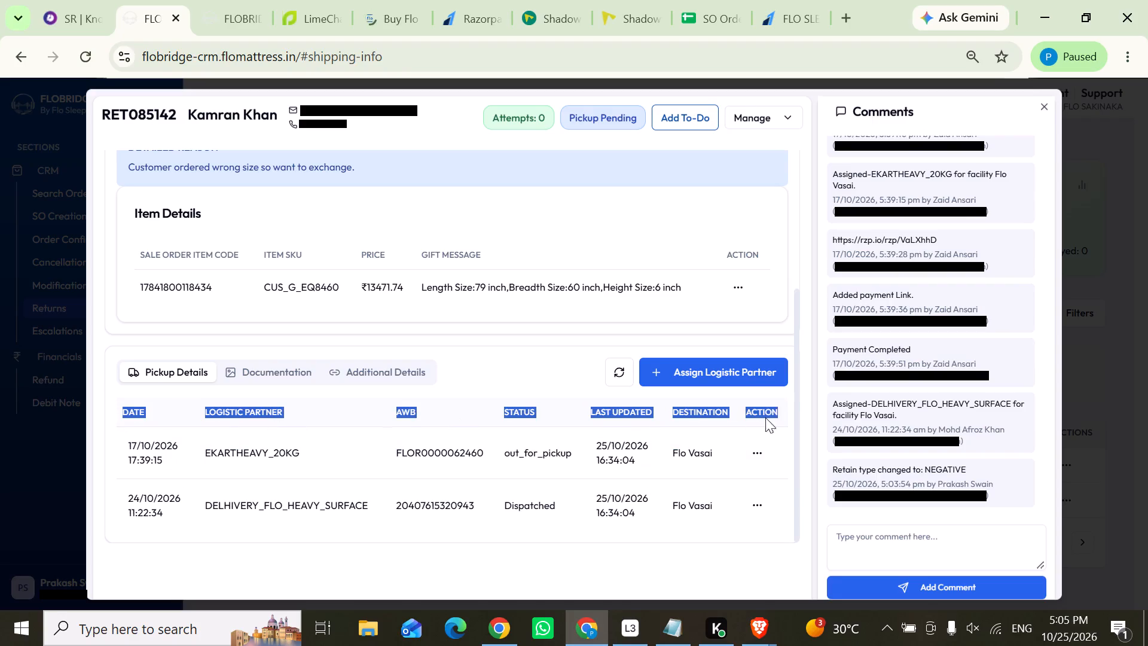
{"action": "left_click_drag", "start_coordinate": [765, 418], "coordinate": [778, 511]}
{"action": "left_click", "coordinate": [626, 543]}
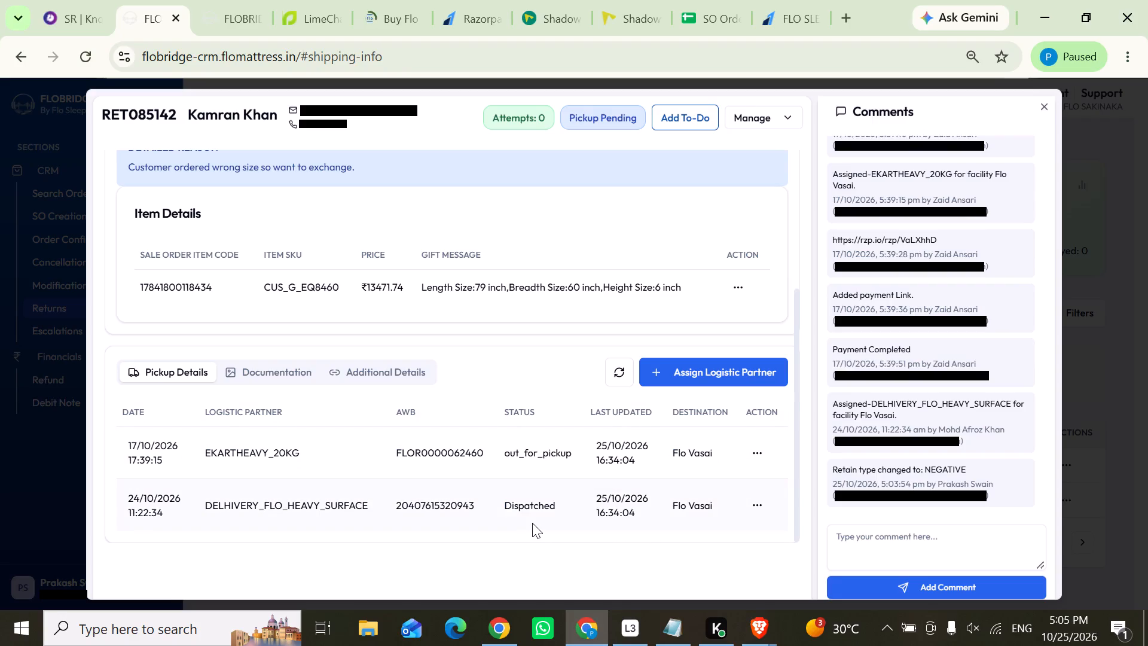
{"action": "left_click_drag", "start_coordinate": [726, 504], "coordinate": [510, 506]}
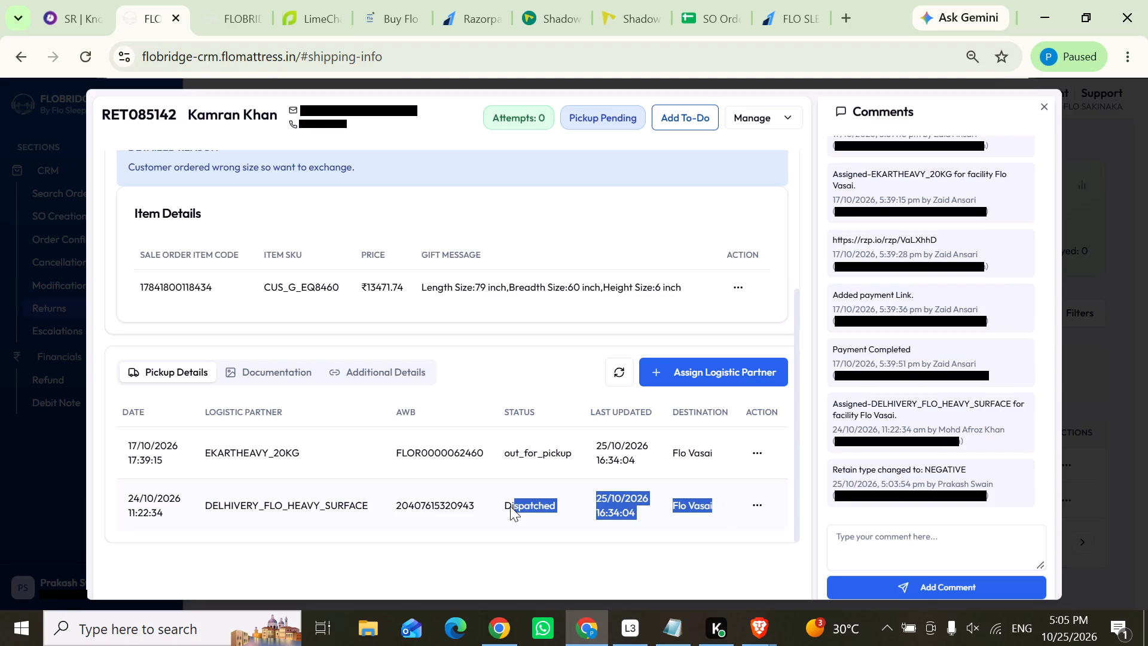
{"action": "left_click_drag", "start_coordinate": [510, 506], "coordinate": [117, 414]}
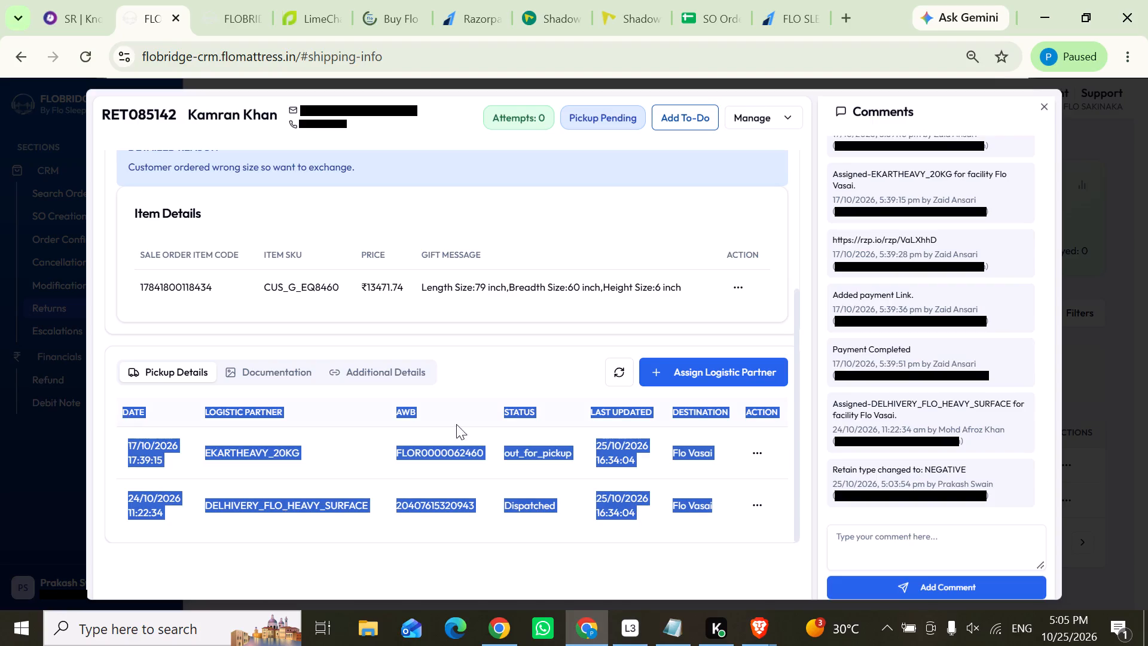
{"action": "left_click", "coordinate": [443, 422]}
{"action": "left_click_drag", "start_coordinate": [118, 412], "coordinate": [349, 421]}
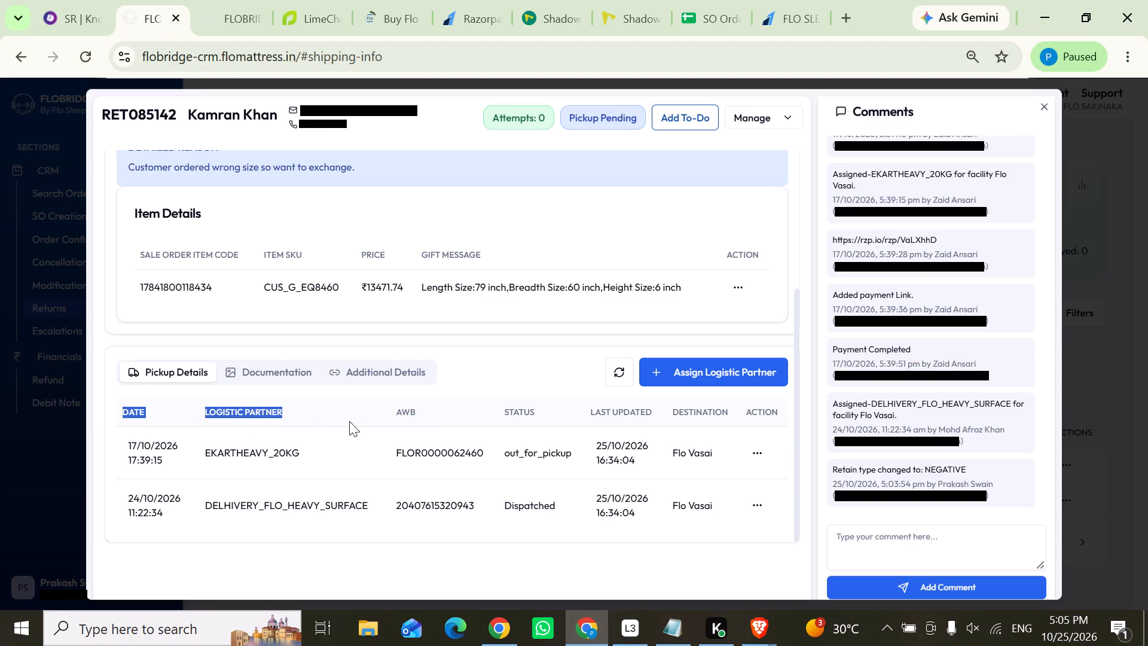
{"action": "left_click_drag", "start_coordinate": [349, 421], "coordinate": [743, 500]}
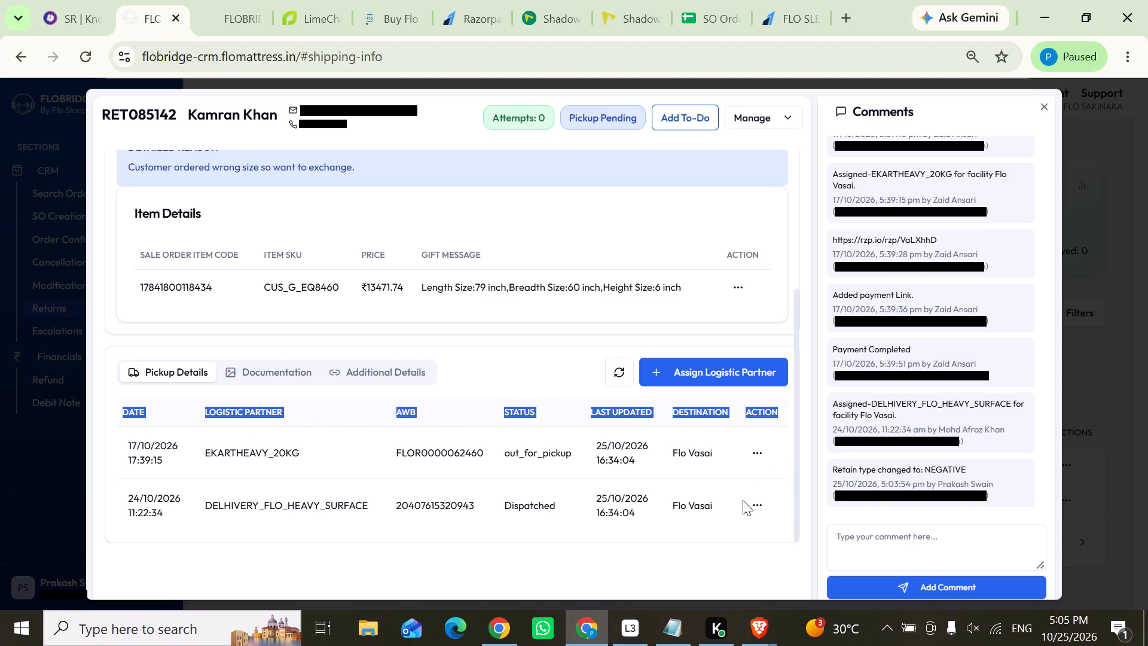
{"action": "left_click_drag", "start_coordinate": [743, 500], "coordinate": [725, 504]}
{"action": "left_click_drag", "start_coordinate": [725, 504], "coordinate": [721, 504]}
{"action": "left_click", "coordinate": [637, 473]}
{"action": "left_click", "coordinate": [136, 423]}
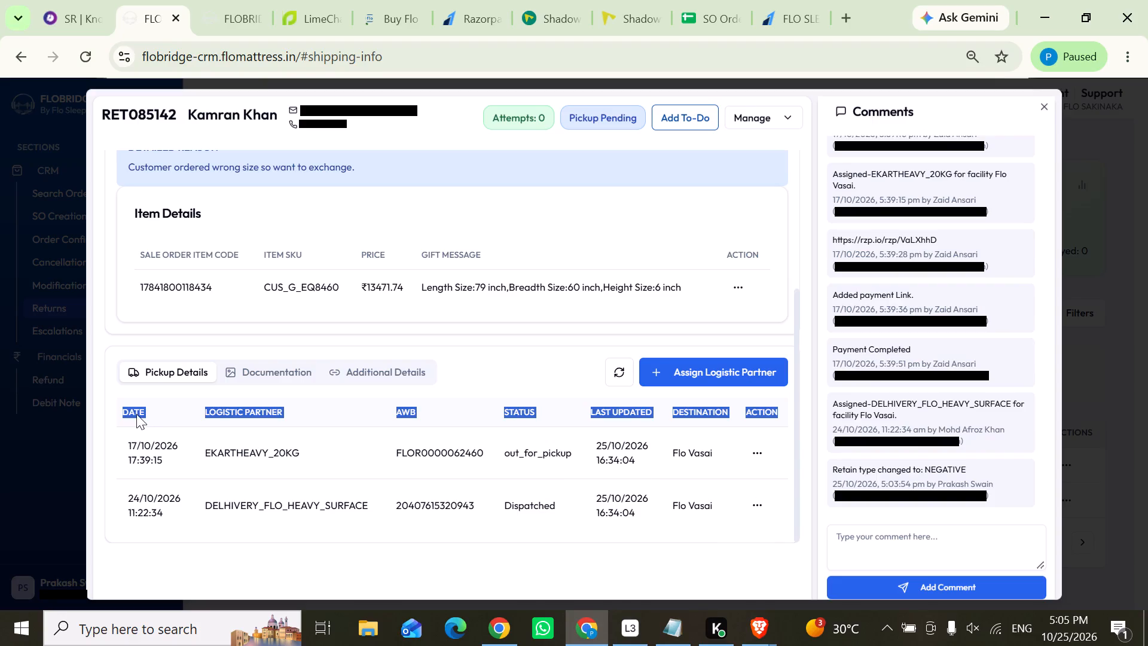
{"action": "left_click", "coordinate": [130, 410]}
{"action": "left_click_drag", "start_coordinate": [120, 413], "coordinate": [419, 423]}
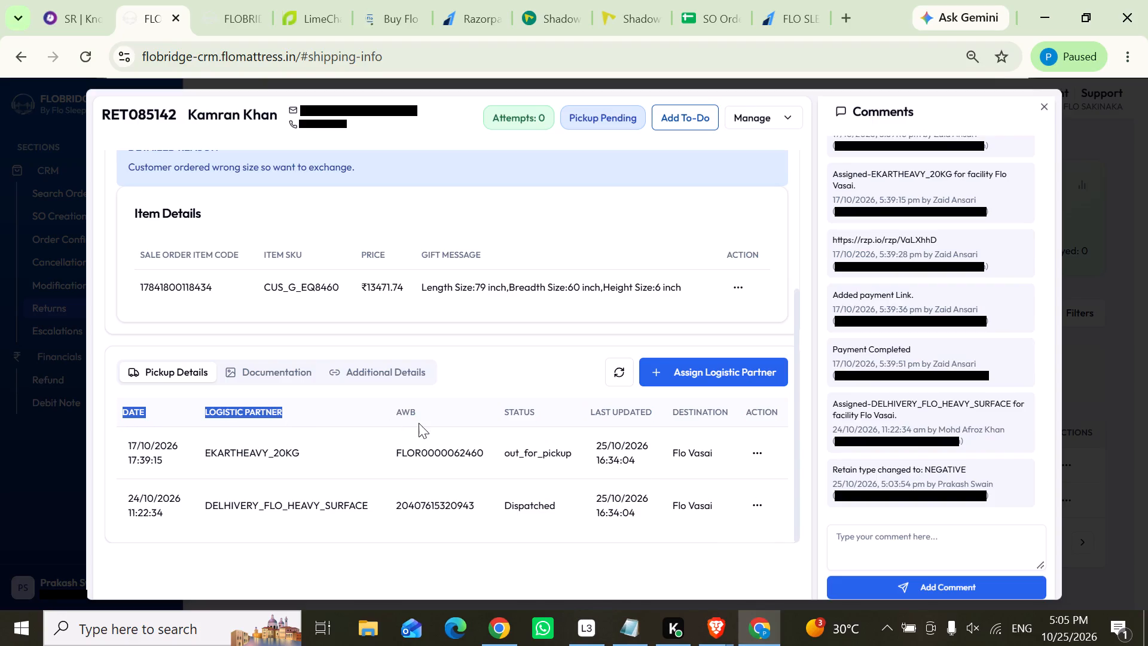
{"action": "left_click_drag", "start_coordinate": [419, 423], "coordinate": [727, 502]}
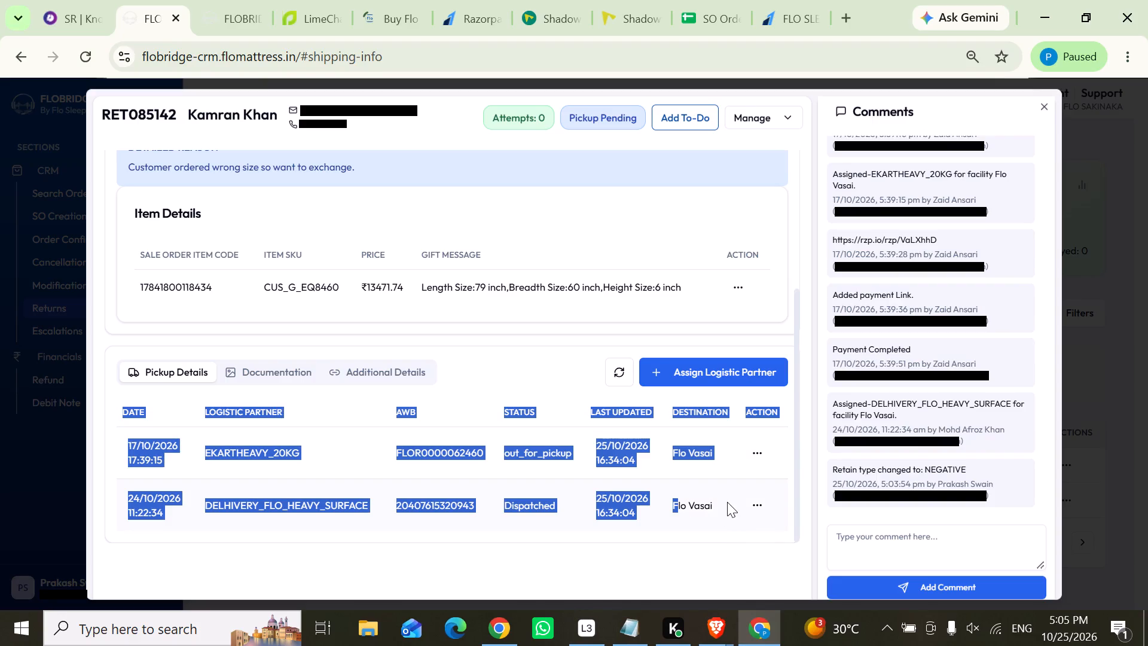
{"action": "left_click_drag", "start_coordinate": [727, 502], "coordinate": [711, 505]}
{"action": "left_click", "coordinate": [725, 512]}
{"action": "scroll", "coordinate": [701, 440], "scroll_direction": "down", "scroll_amount": 3}
{"action": "scroll", "coordinate": [700, 444], "scroll_direction": "up", "scroll_amount": 4}
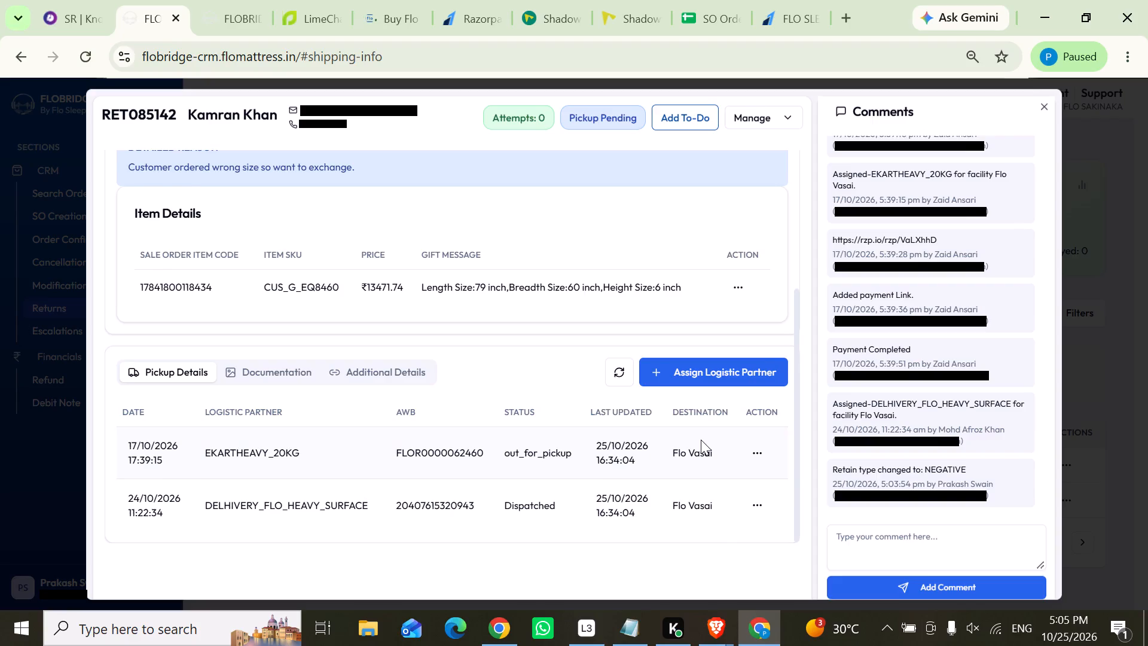
{"action": "scroll", "coordinate": [698, 470], "scroll_direction": "down", "scroll_amount": 4}
{"action": "scroll", "coordinate": [596, 275], "scroll_direction": "up", "scroll_amount": 2}
{"action": "left_click_drag", "start_coordinate": [1045, 360], "coordinate": [1042, 212]}
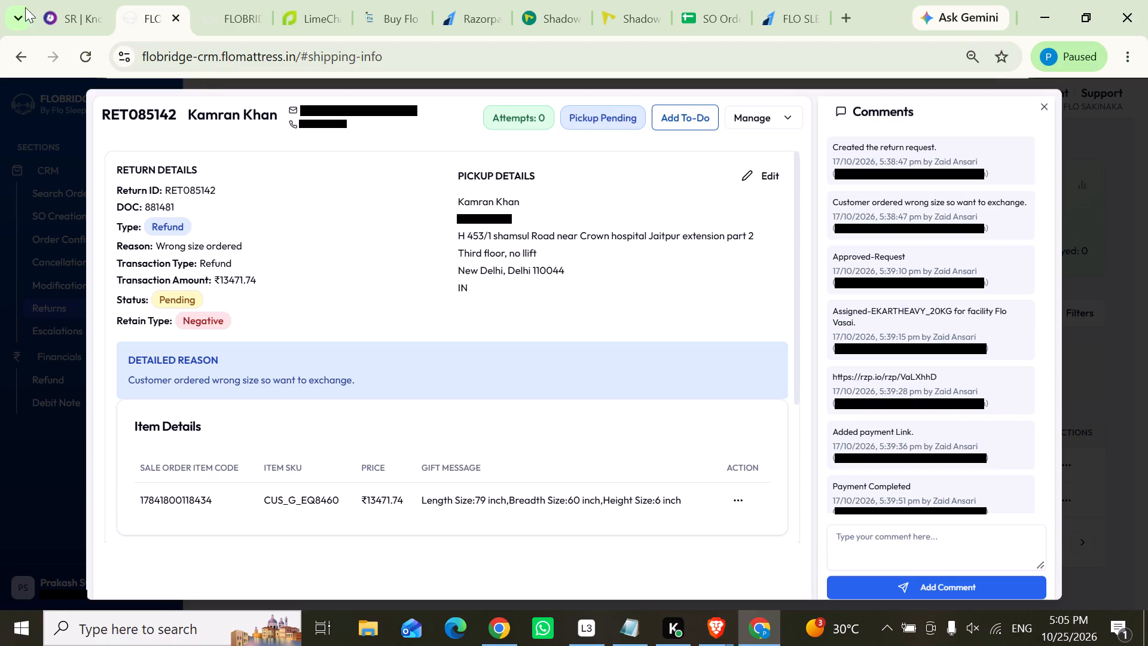
{"action": "left_click", "coordinate": [59, 2]}
{"action": "left_click", "coordinate": [152, 28]}
{"action": "left_click", "coordinate": [45, 5]}
{"action": "left_click", "coordinate": [158, 8]}
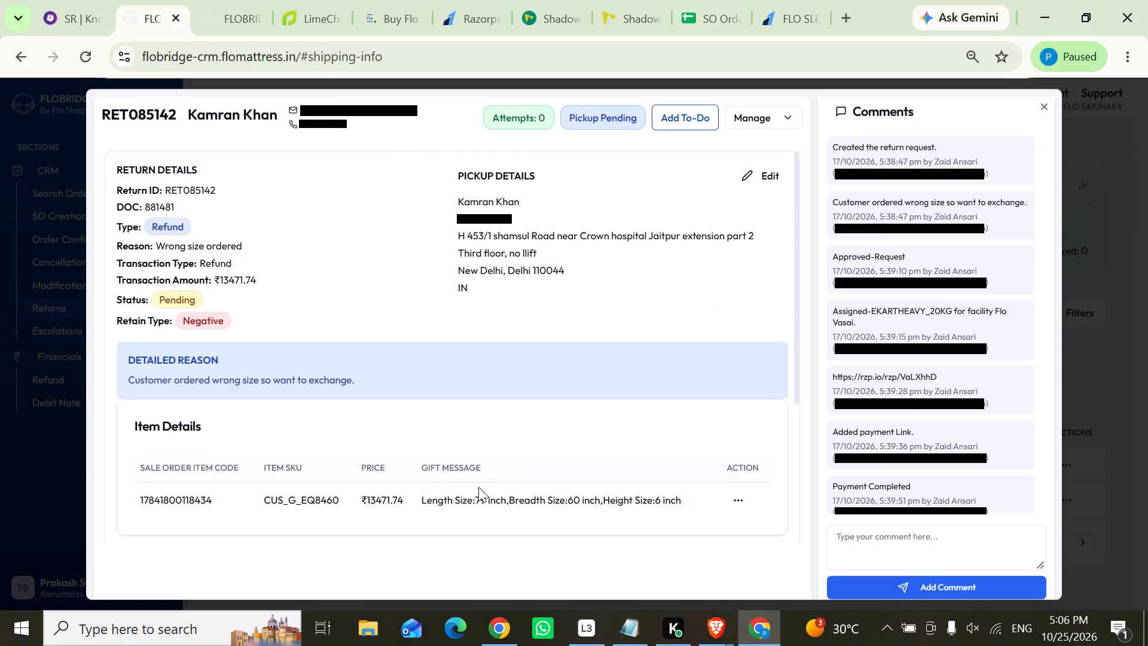
{"action": "scroll", "coordinate": [480, 479], "scroll_direction": "down", "scroll_amount": 3}
{"action": "left_click", "coordinate": [365, 374]}
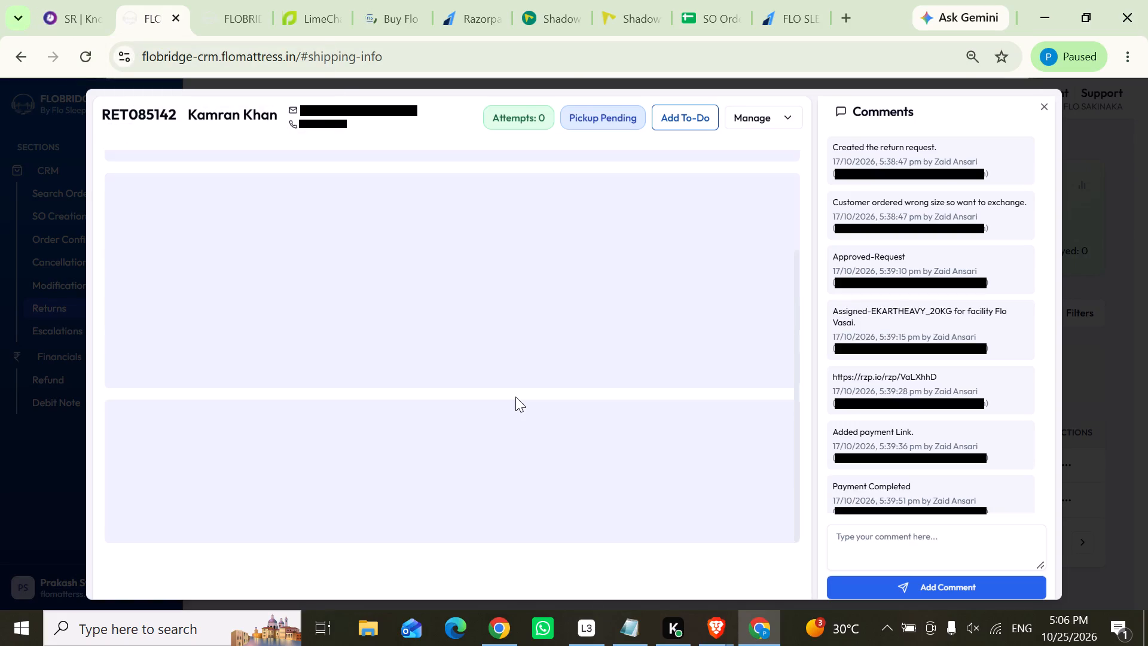
{"action": "scroll", "coordinate": [515, 397], "scroll_direction": "down", "scroll_amount": 5}
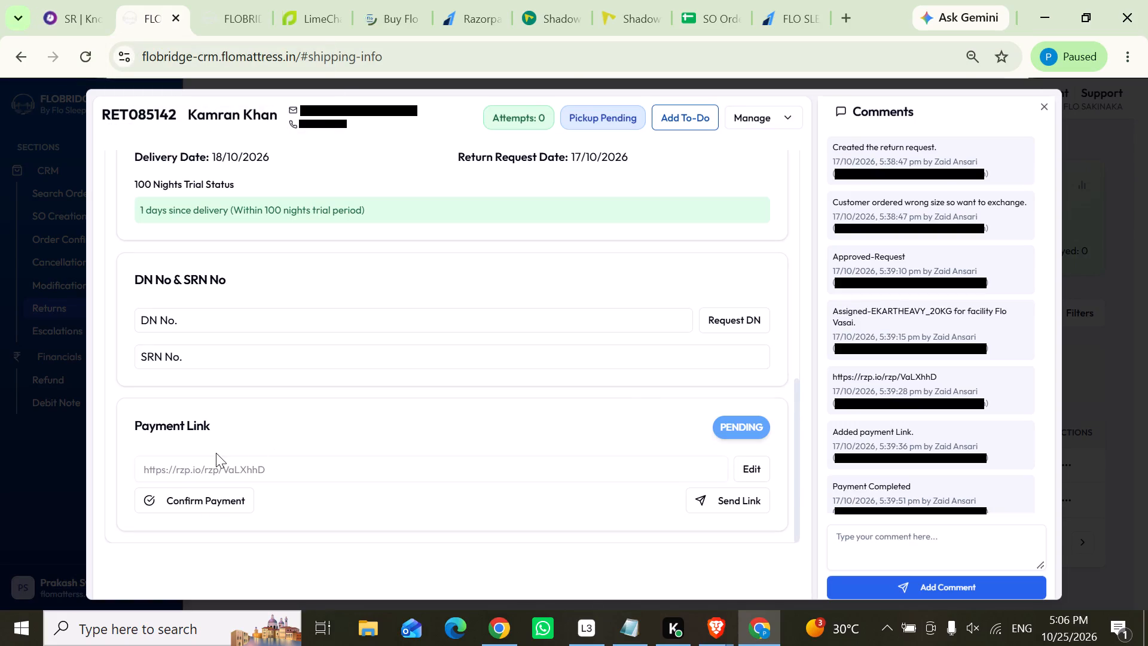
{"action": "scroll", "coordinate": [473, 348], "scroll_direction": "up", "scroll_amount": 3}
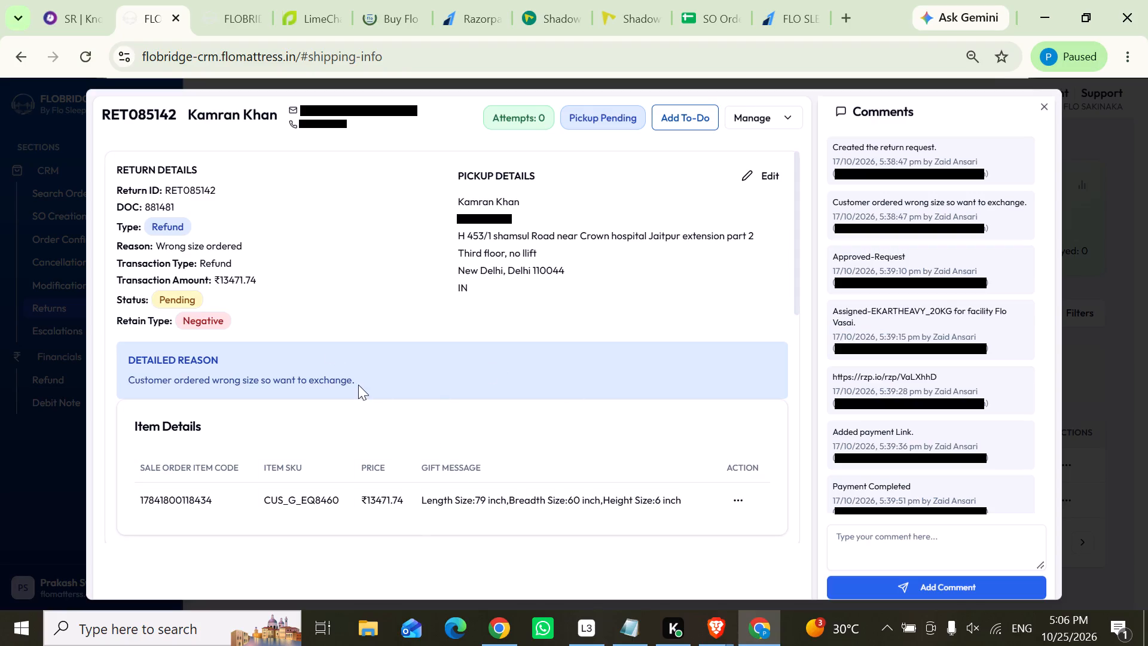
{"action": "left_click_drag", "start_coordinate": [358, 381], "coordinate": [131, 386]}
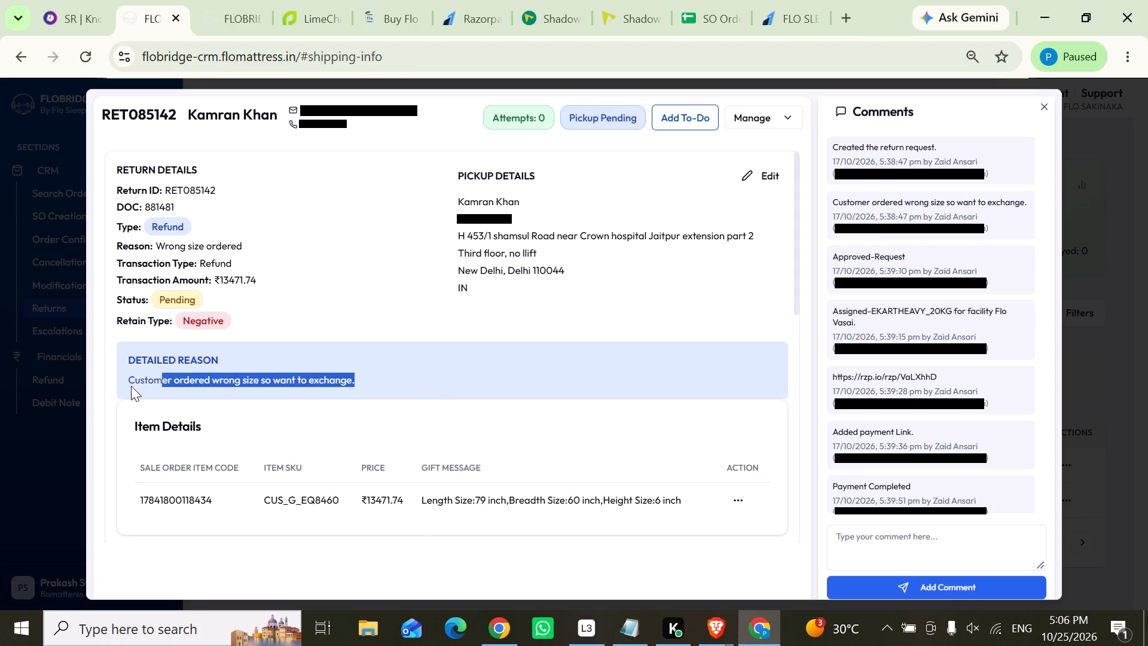
{"action": "left_click_drag", "start_coordinate": [131, 386], "coordinate": [111, 182]}
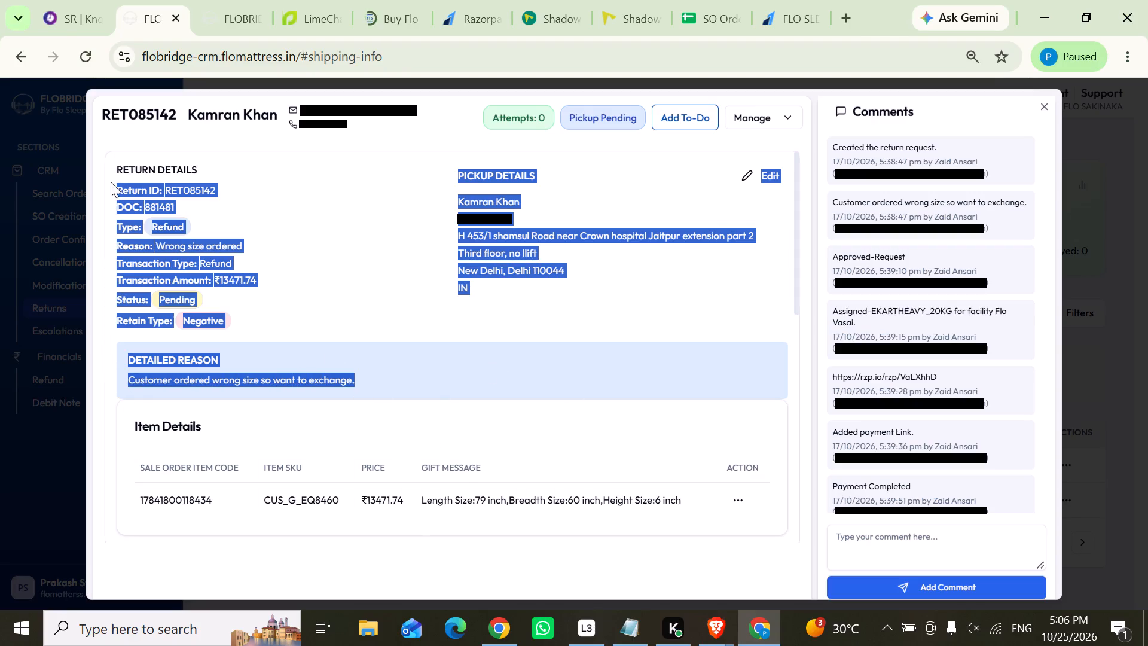
{"action": "left_click_drag", "start_coordinate": [111, 182], "coordinate": [111, 151]}
{"action": "left_click", "coordinate": [64, 5]}
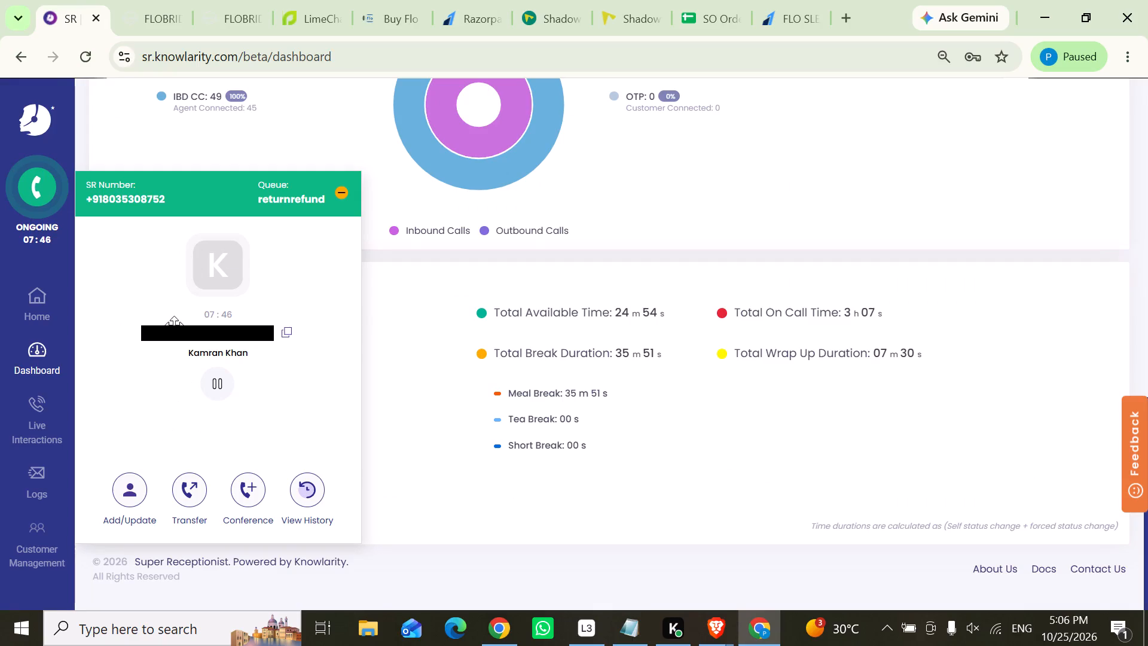
{"action": "left_click", "coordinate": [165, 4]}
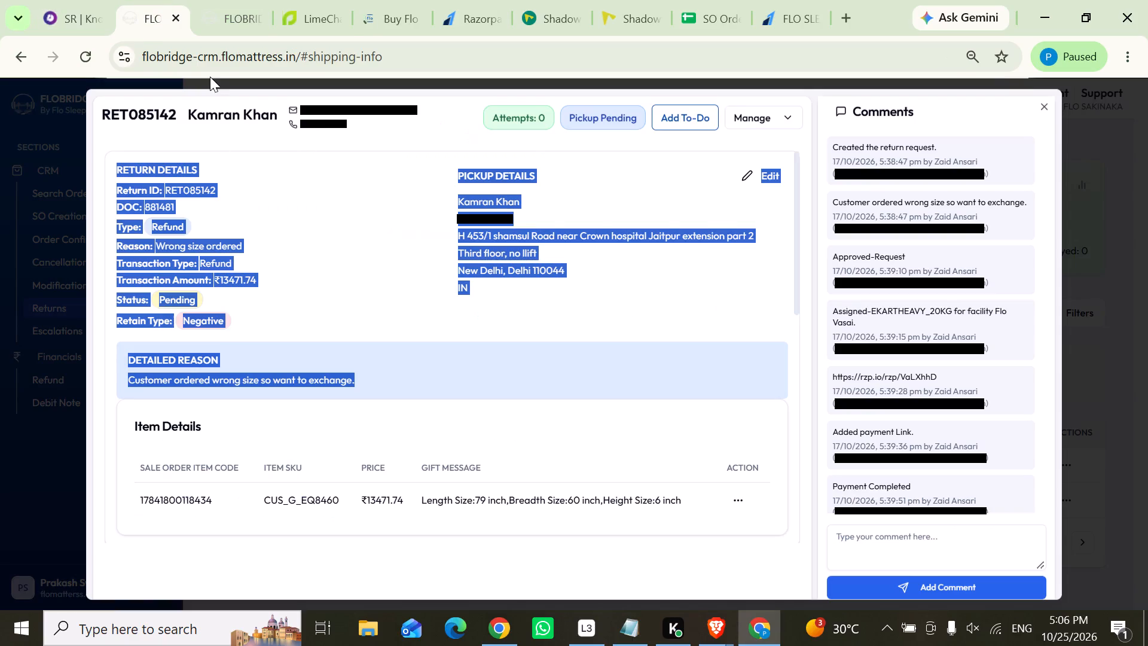
{"action": "left_click", "coordinate": [203, 250]}
{"action": "left_click", "coordinate": [206, 261]}
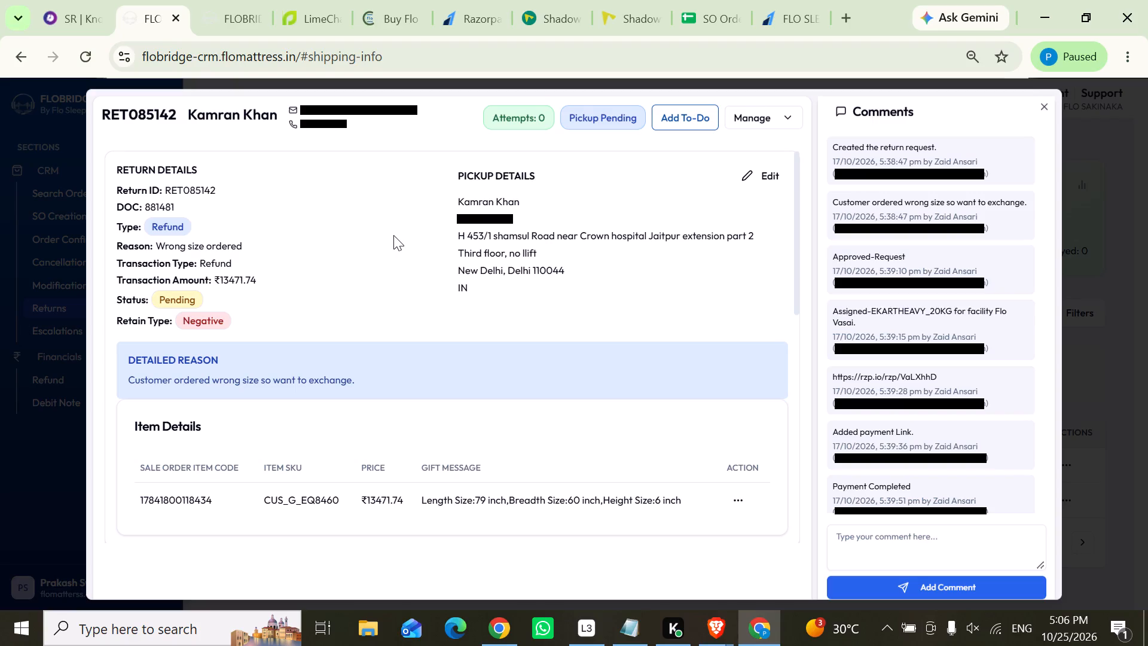
{"action": "scroll", "coordinate": [735, 276], "scroll_direction": "down", "scroll_amount": 4}
{"action": "scroll", "coordinate": [735, 284], "scroll_direction": "up", "scroll_amount": 6}
{"action": "scroll", "coordinate": [958, 307], "scroll_direction": "down", "scroll_amount": 4}
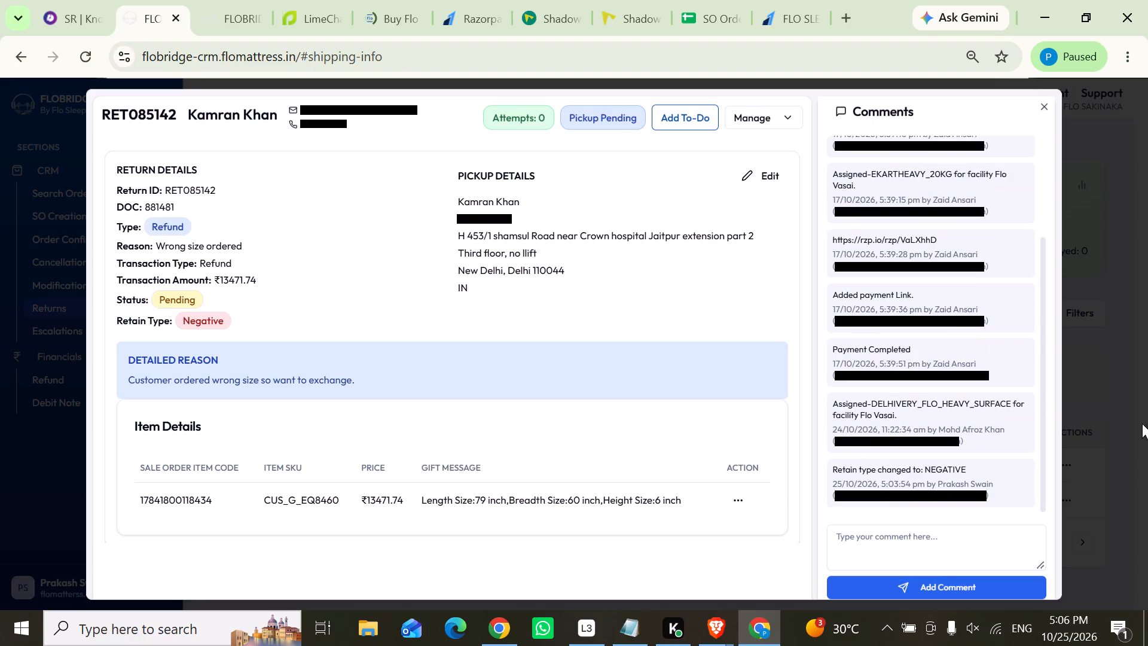
{"action": "scroll", "coordinate": [870, 350], "scroll_direction": "down", "scroll_amount": 5}
{"action": "scroll", "coordinate": [743, 437], "scroll_direction": "up", "scroll_amount": 4}
{"action": "scroll", "coordinate": [726, 416], "scroll_direction": "down", "scroll_amount": 3}
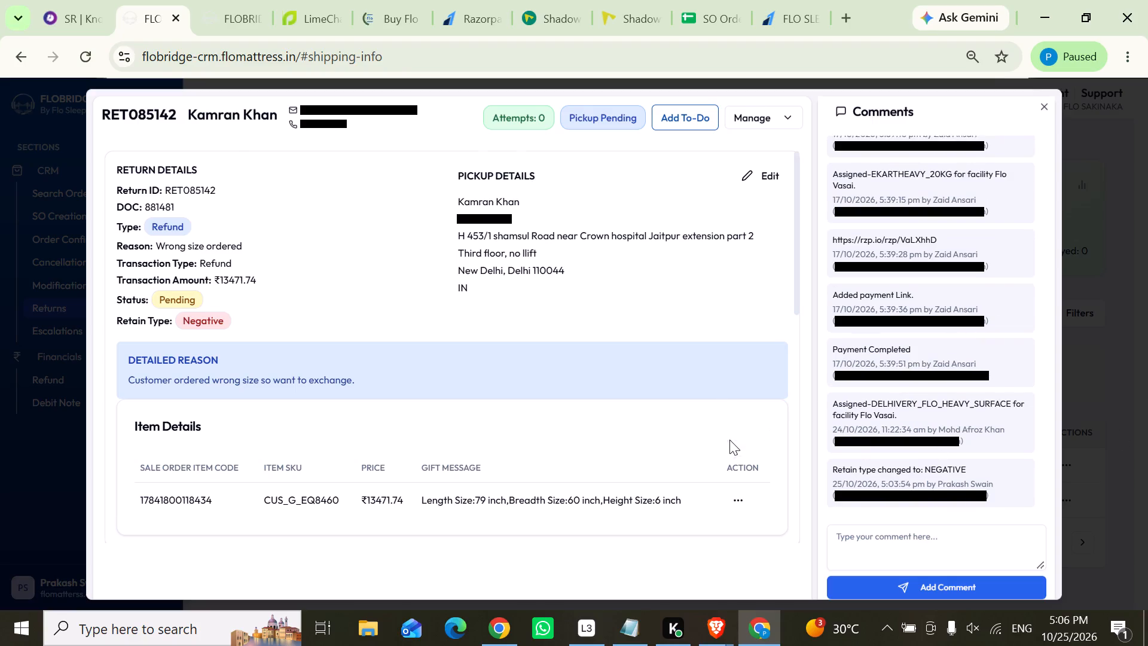
{"action": "scroll", "coordinate": [729, 440], "scroll_direction": "up", "scroll_amount": 5}
{"action": "left_click", "coordinate": [82, 30]}
{"action": "left_click", "coordinate": [172, 0]}
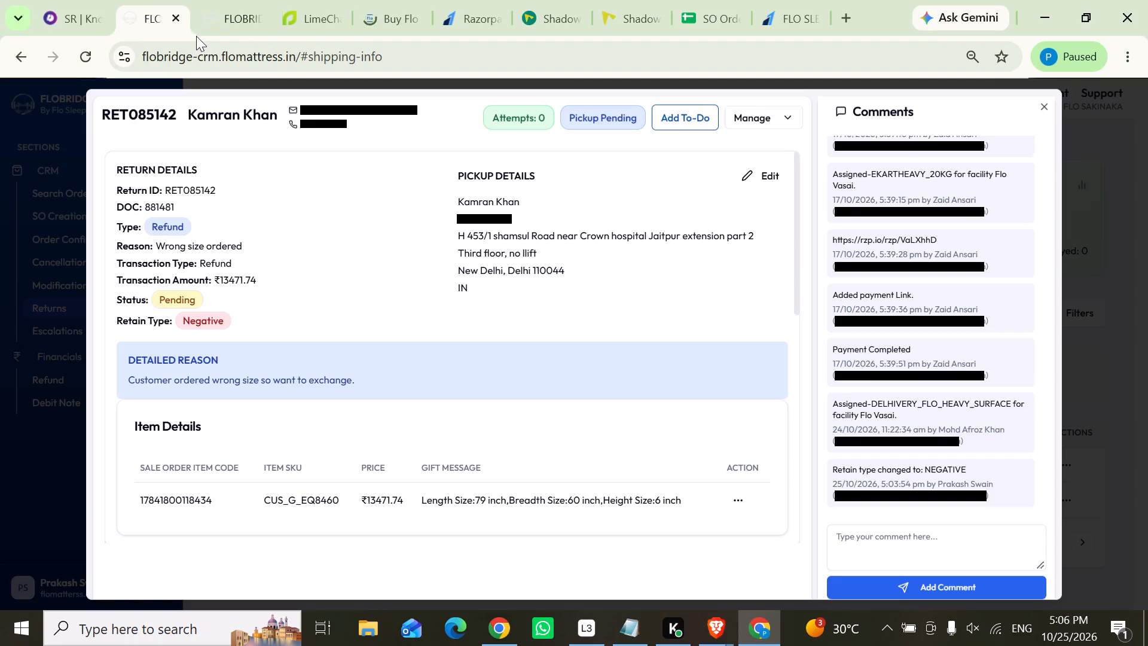
{"action": "left_click", "coordinate": [59, 5]}
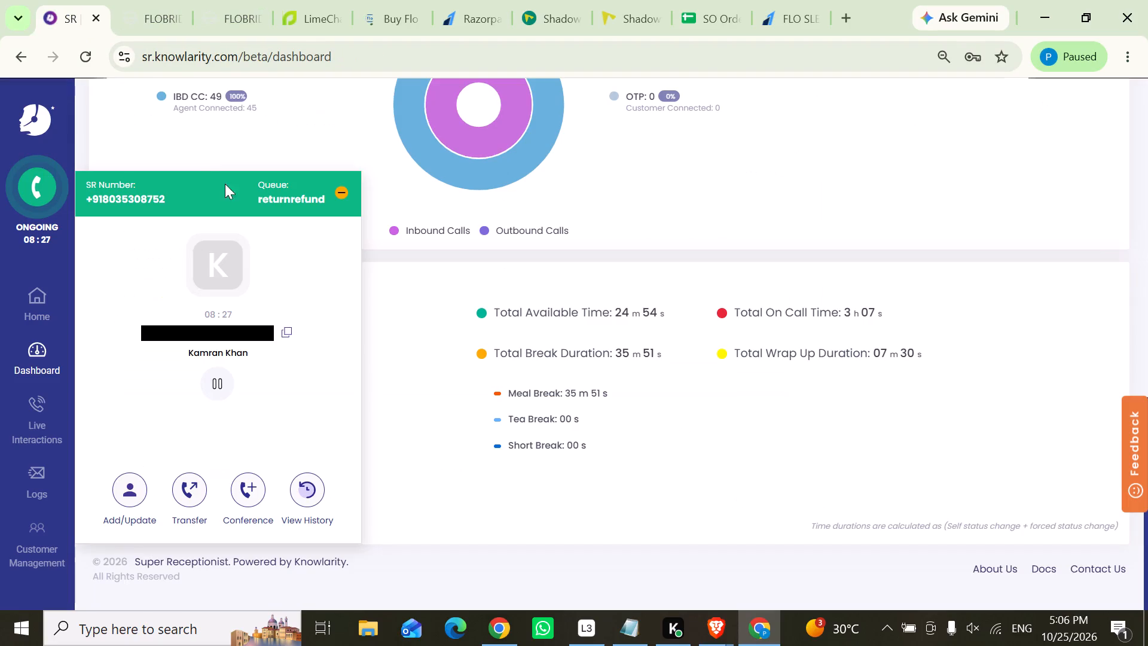
{"action": "left_click", "coordinate": [166, 2]}
Examine the trial status, DN and SRN numbers, and payment link in the additional details of RET085142.
{"action": "scroll", "coordinate": [741, 452], "scroll_direction": "down", "scroll_amount": 4}
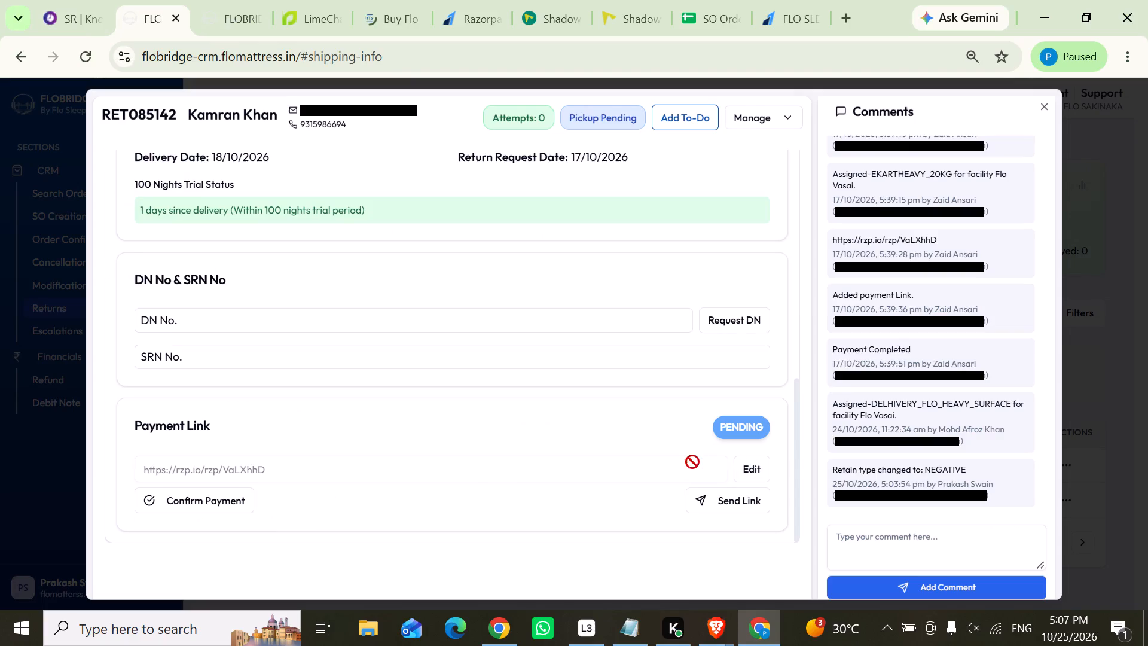
{"action": "scroll", "coordinate": [952, 403], "scroll_direction": "down", "scroll_amount": 2}
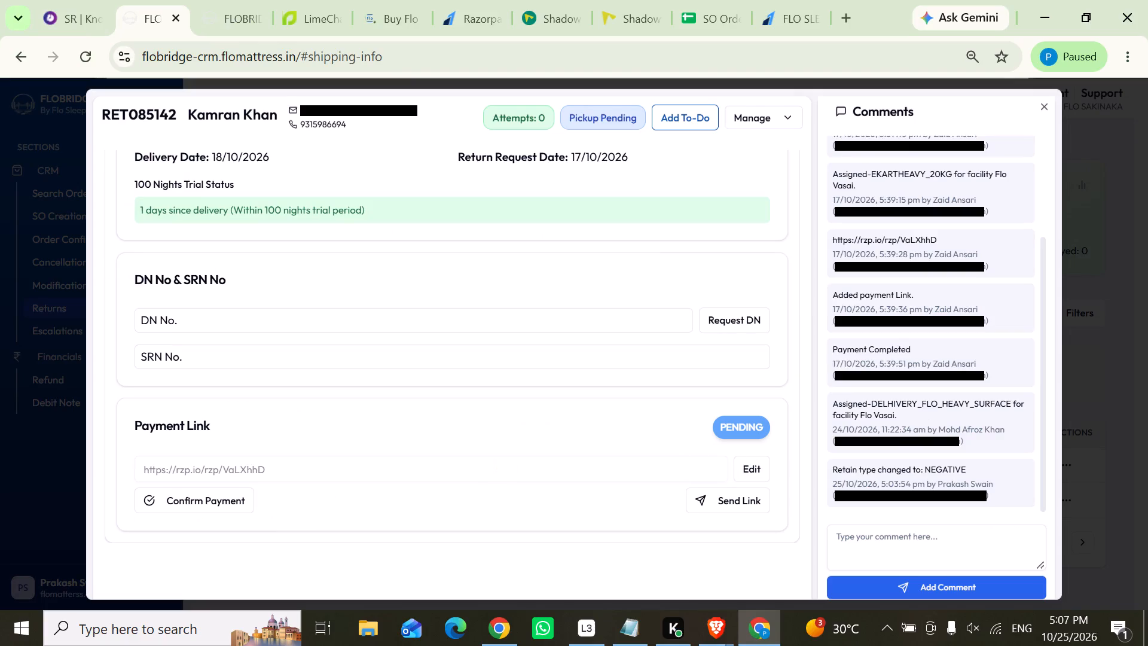
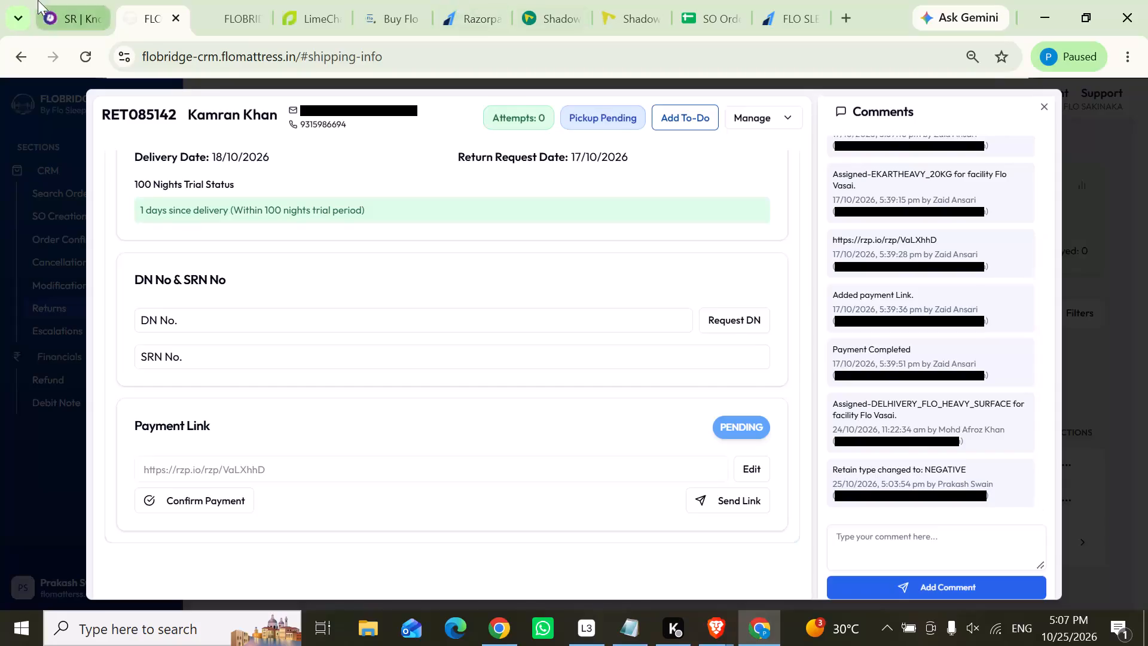
Copy the caller's number from the ongoing Knowlarity call and search FLOBRIDGE orders by Notification Mobile, trimming the number's leading characters.
{"action": "left_click", "coordinate": [42, 0]}
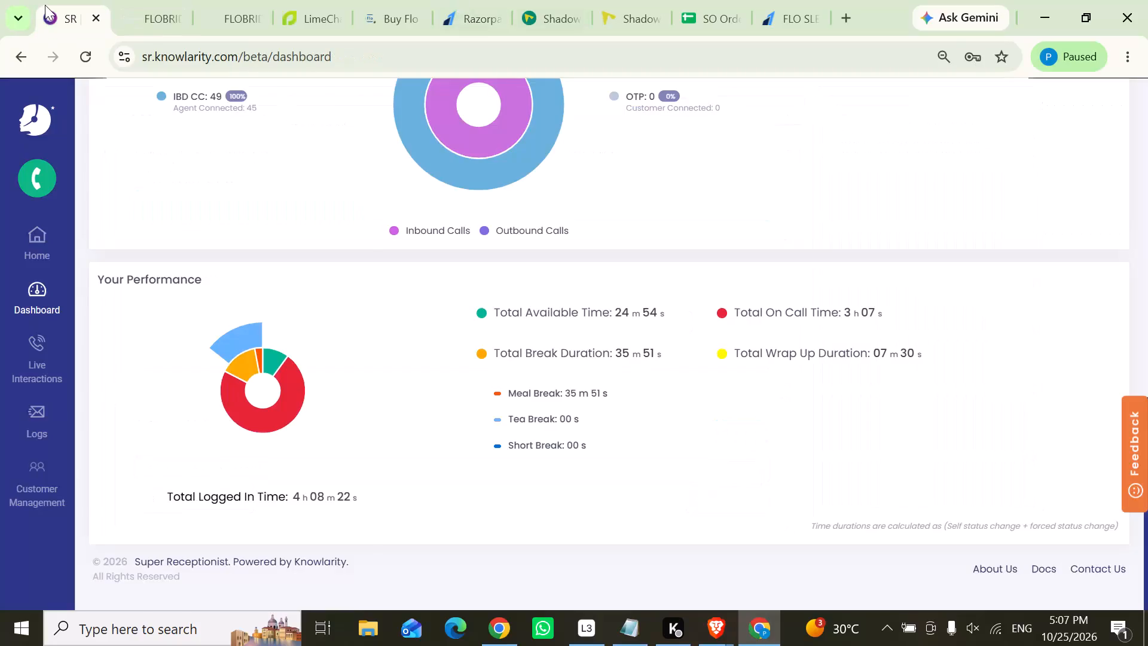
{"action": "left_click", "coordinate": [289, 333]}
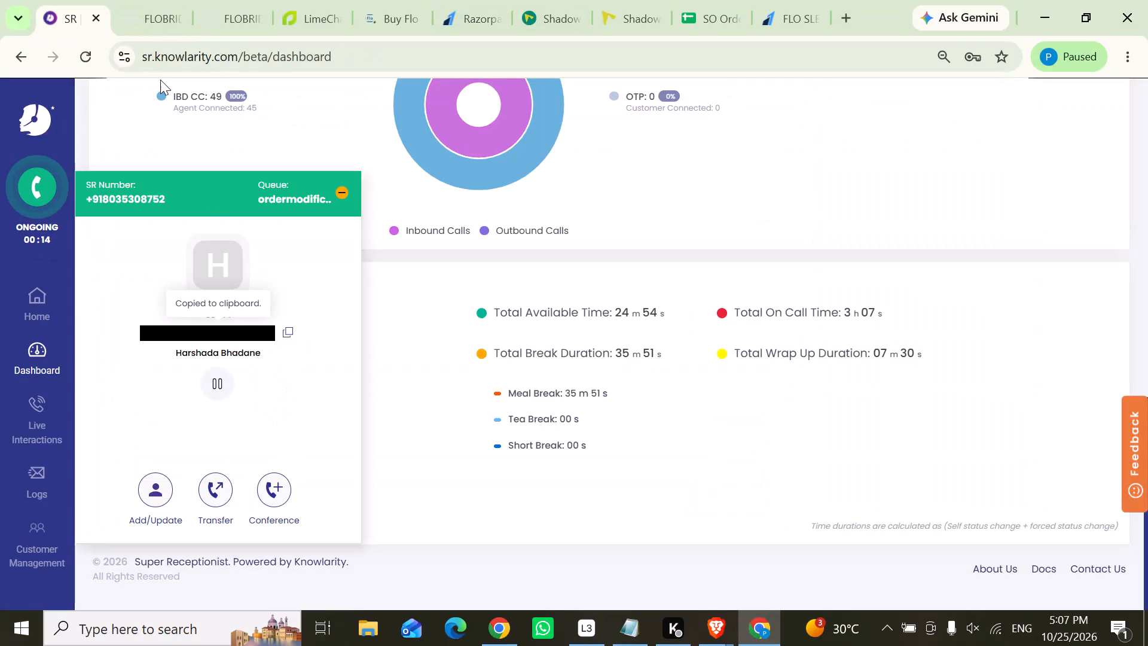
{"action": "left_click", "coordinate": [138, 0]}
{"action": "left_click", "coordinate": [68, 234]}
{"action": "left_click", "coordinate": [72, 191]}
{"action": "left_click", "coordinate": [300, 160]}
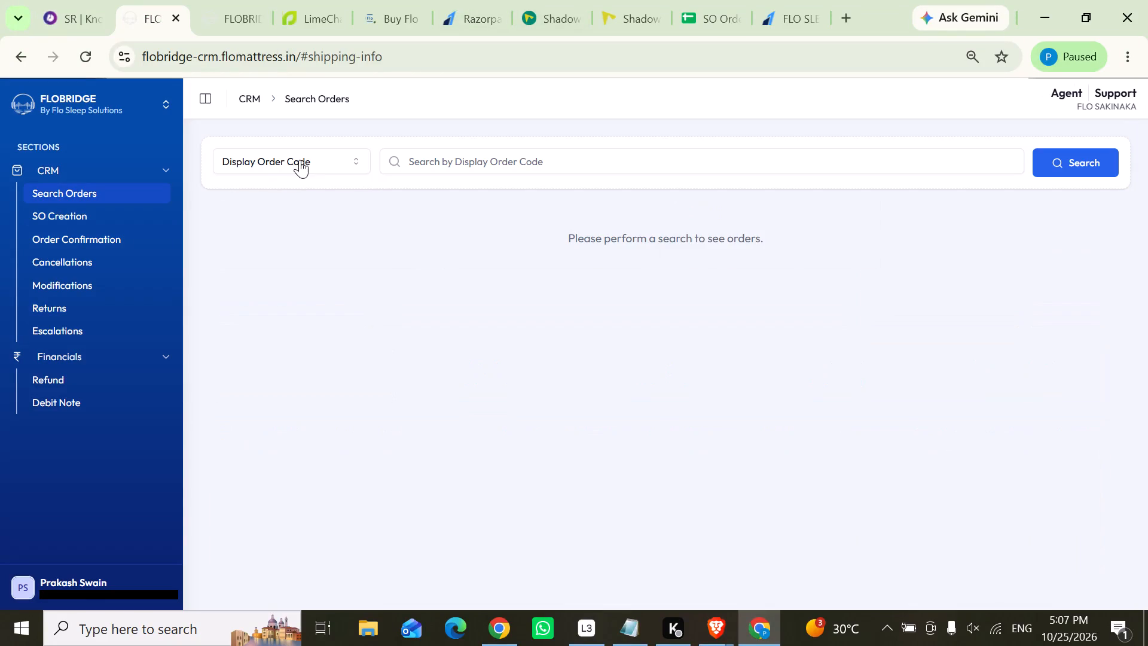
{"action": "left_click", "coordinate": [329, 220]}
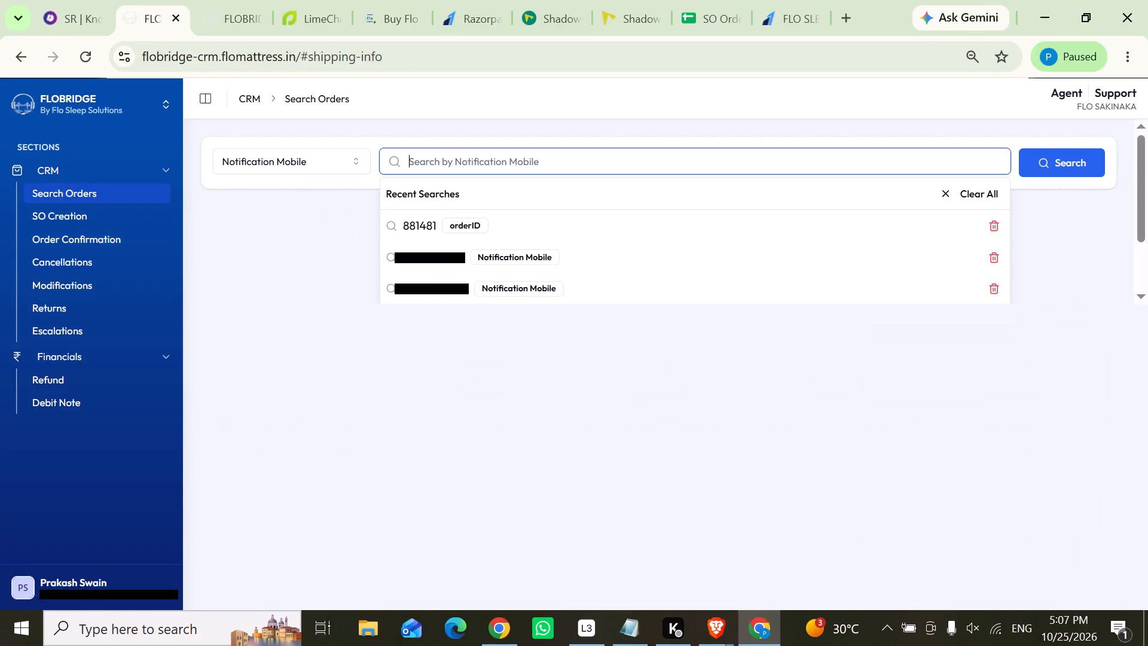
{"action": "key", "text": "ctrl+v"}
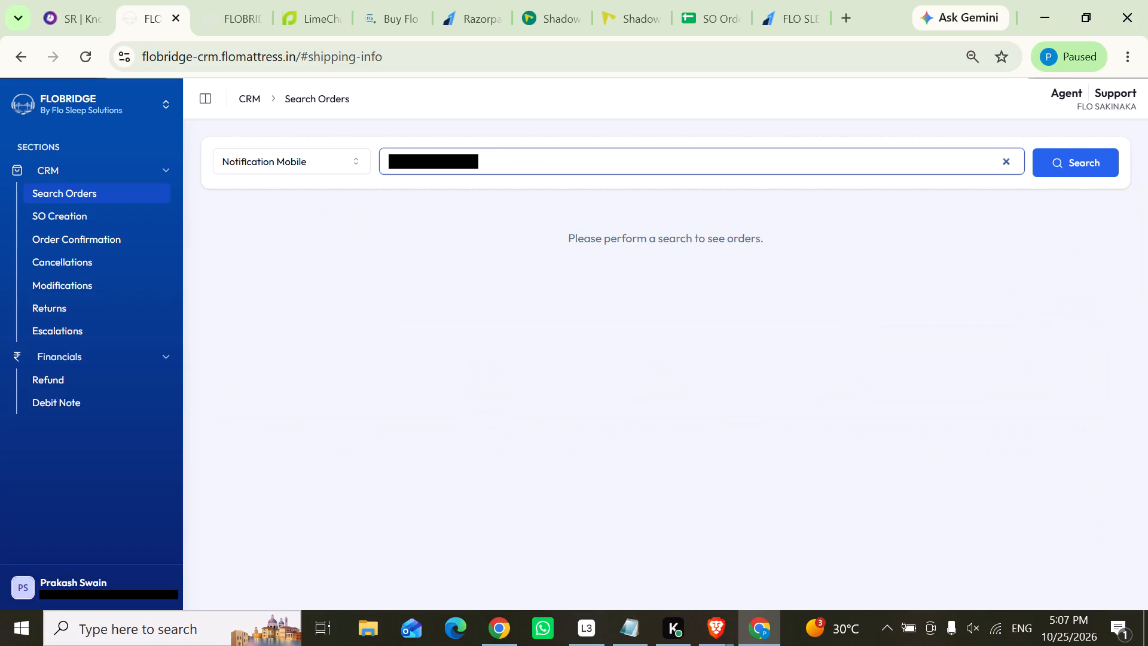
{"action": "left_click_drag", "start_coordinate": [423, 161], "coordinate": [411, 161]}
{"action": "key", "text": "BackSpace"}
{"action": "key", "text": "BackSpace"}
{"action": "left_click", "coordinate": [1098, 166]}
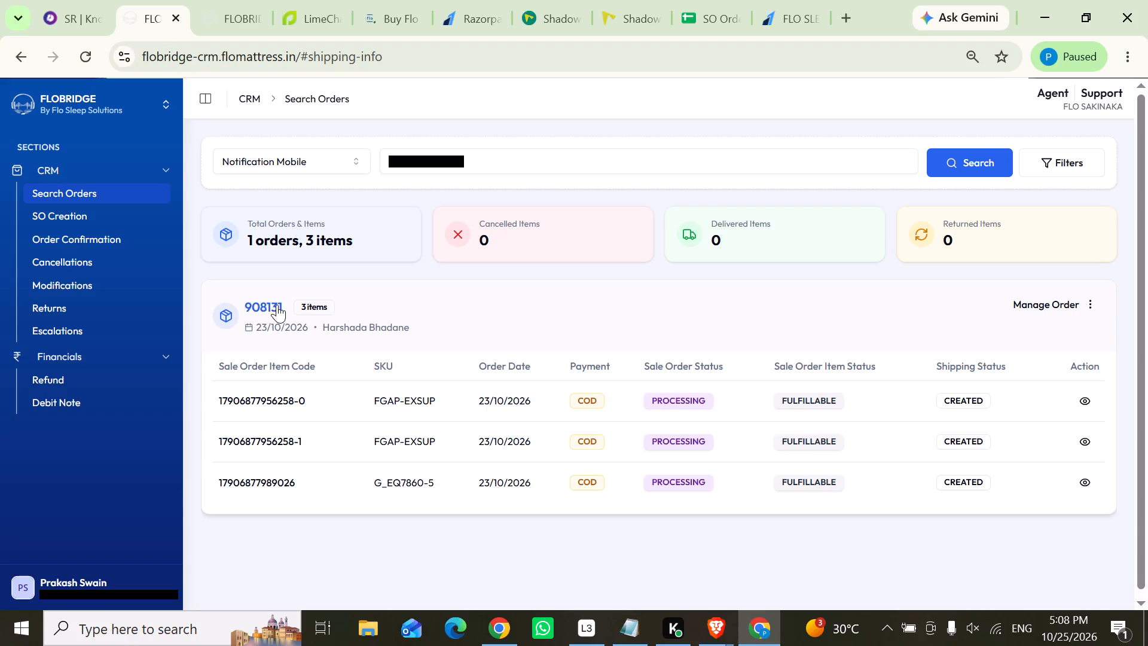
{"action": "left_click_drag", "start_coordinate": [283, 305], "coordinate": [226, 316]}
{"action": "key", "text": "ctrl+c"}
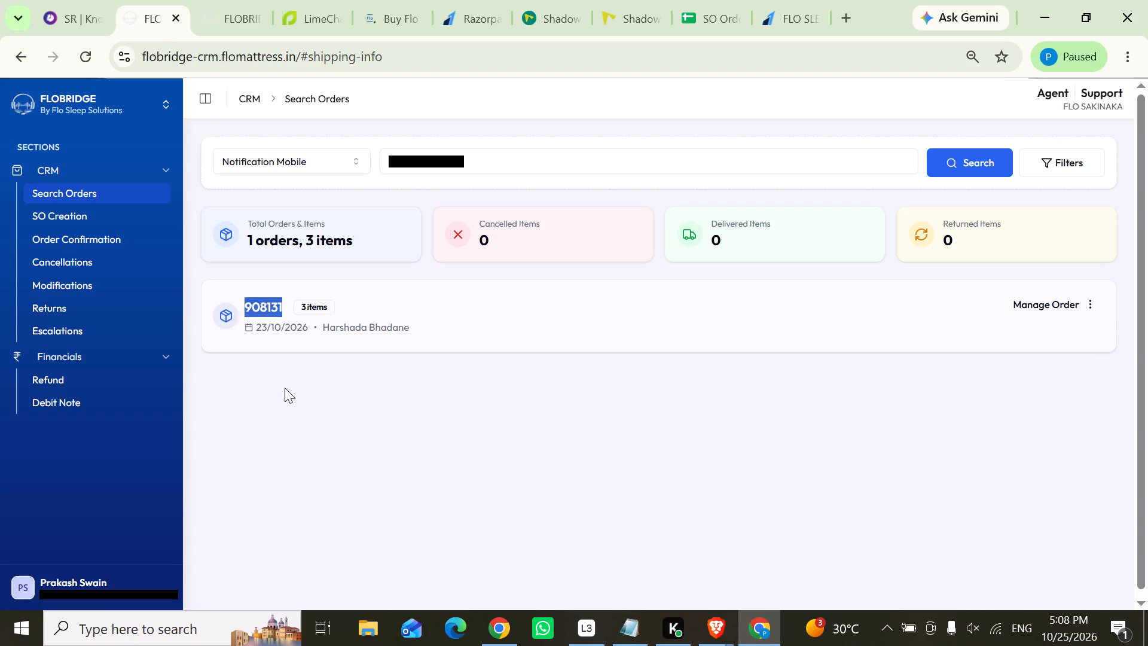
{"action": "left_click", "coordinate": [76, 0]}
{"action": "left_click", "coordinate": [151, 475]}
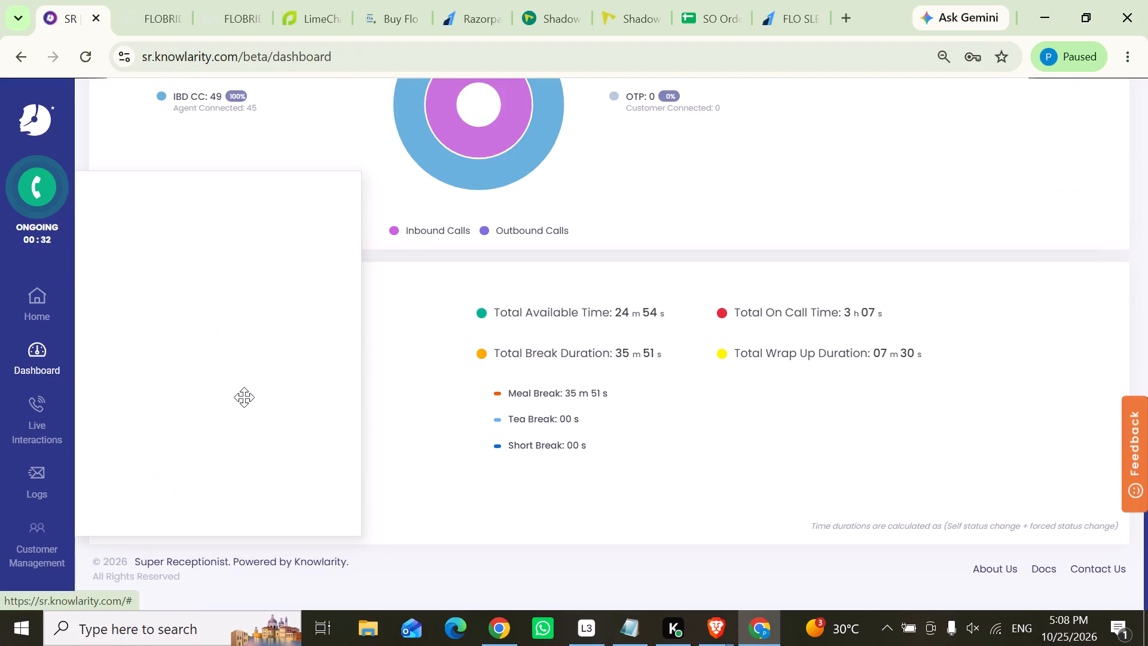
{"action": "scroll", "coordinate": [239, 394], "scroll_direction": "down", "scroll_amount": 1}
{"action": "left_click", "coordinate": [196, 428]}
{"action": "left_click_drag", "start_coordinate": [201, 472], "coordinate": [194, 516]}
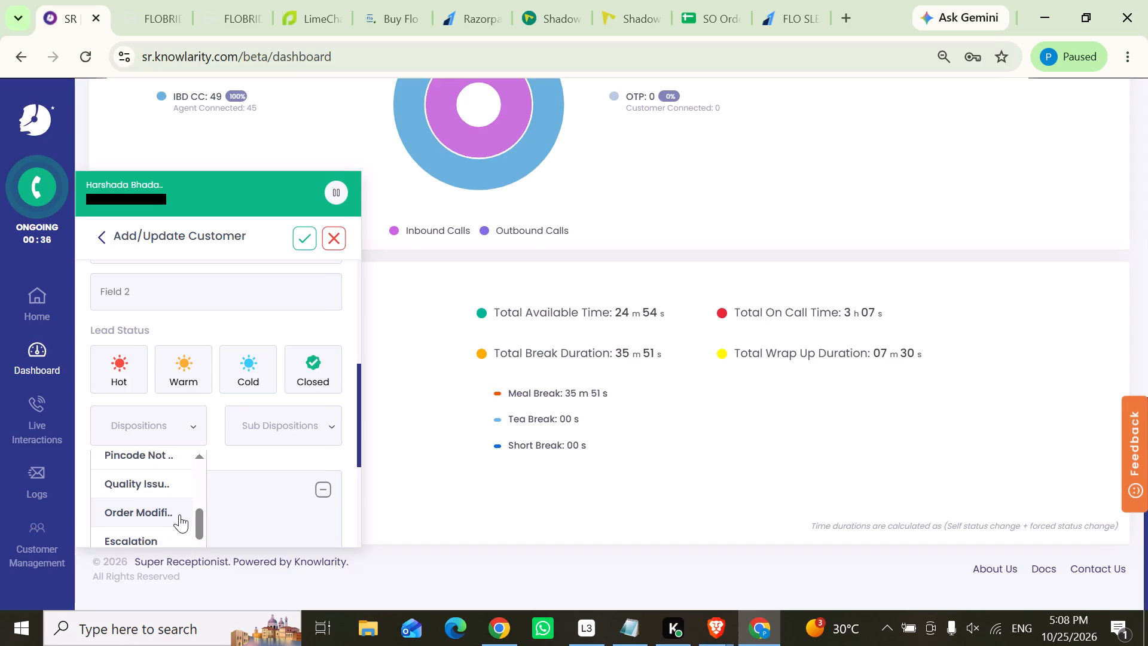
{"action": "left_click", "coordinate": [176, 510]}
{"action": "left_click", "coordinate": [178, 523]}
{"action": "key", "text": "ctrl+v"}
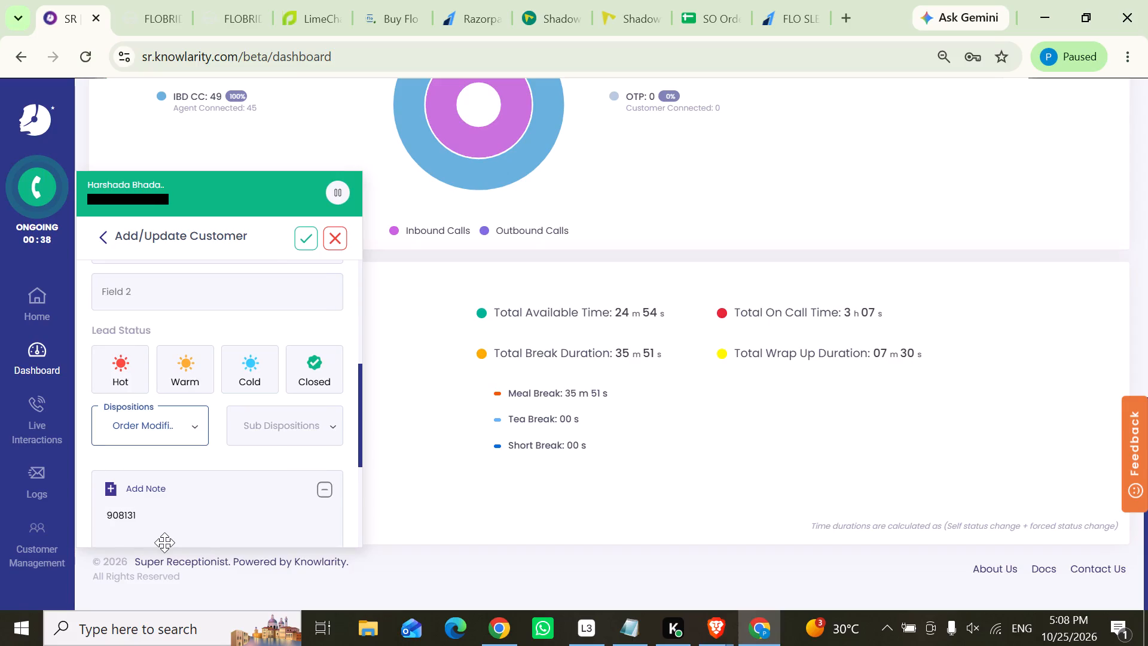
{"action": "left_click", "coordinate": [301, 240]}
{"action": "left_click", "coordinate": [152, 0]}
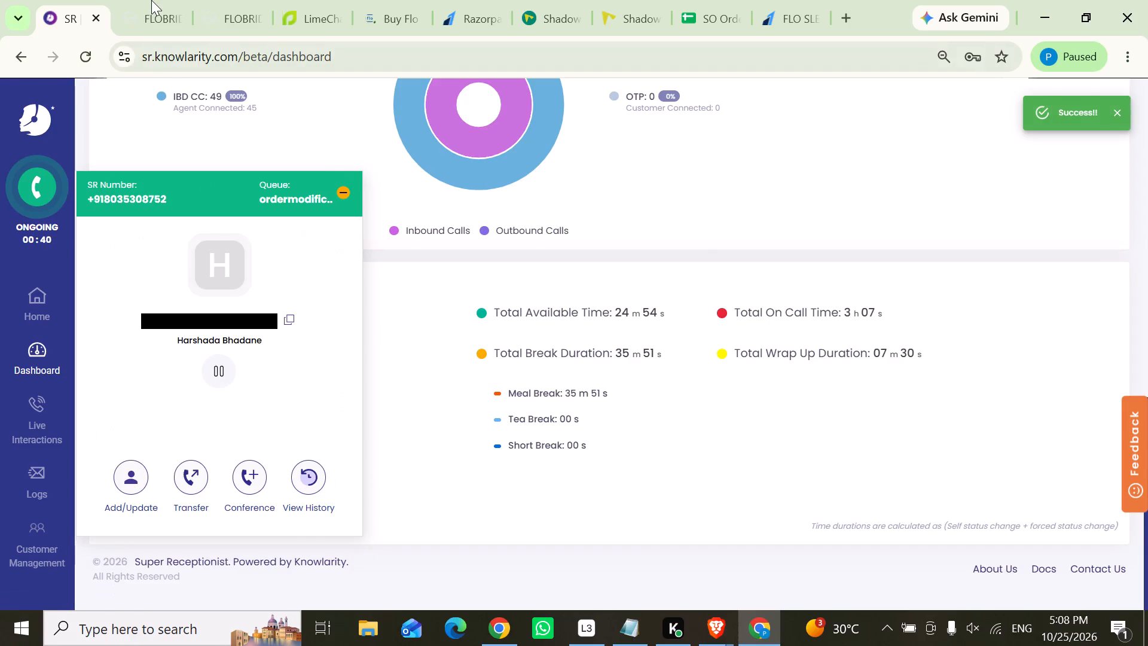
{"action": "left_click", "coordinate": [578, 307]}
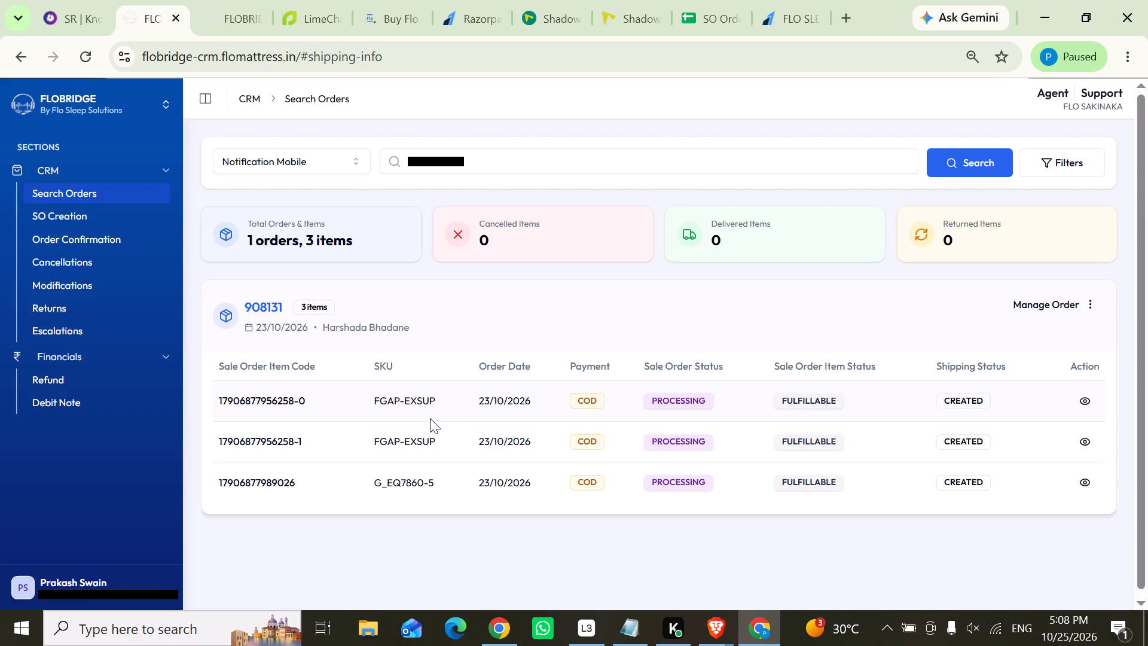
{"action": "left_click_drag", "start_coordinate": [283, 310], "coordinate": [274, 309]}
{"action": "left_click_drag", "start_coordinate": [274, 309], "coordinate": [264, 307]}
{"action": "left_click", "coordinate": [407, 318]}
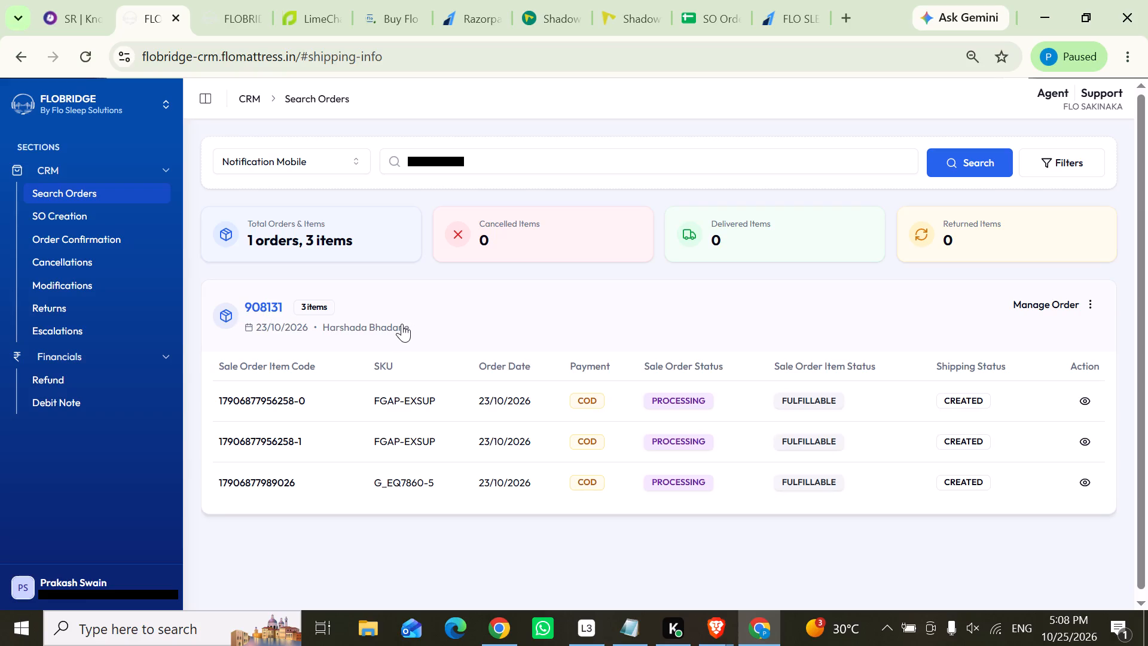
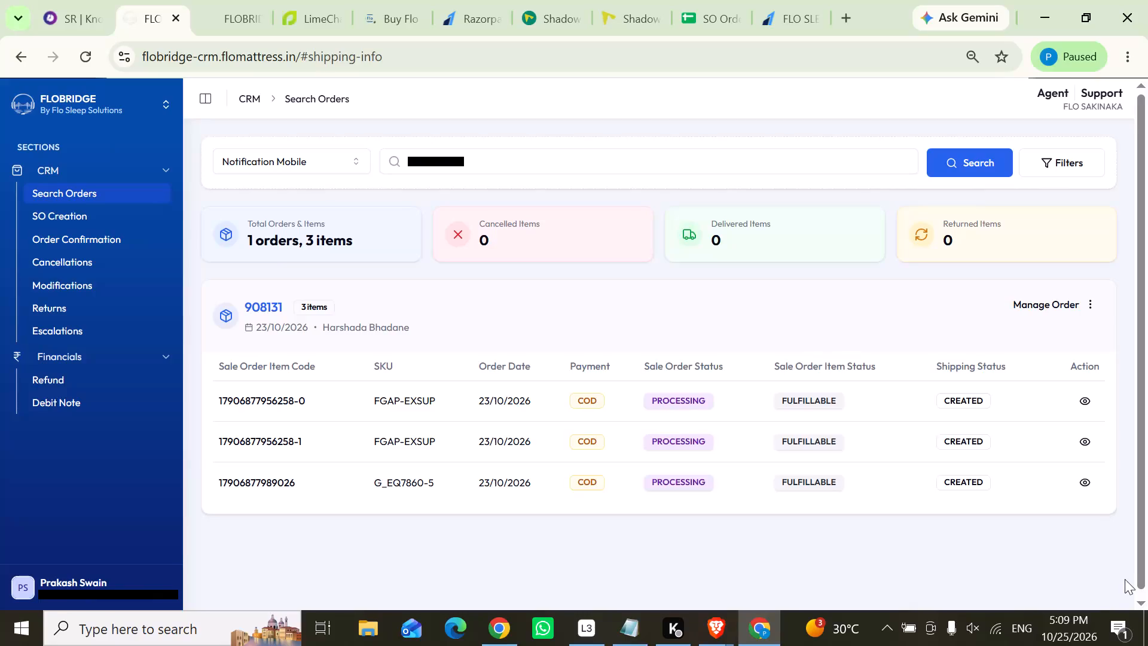
Copy the new caller's number from the ongoing Knowlarity call and search FLOBRIDGE orders by Notification Mobile, trimming the number's leading characters.
{"action": "left_click", "coordinate": [91, 0]}
{"action": "left_click", "coordinate": [290, 329]}
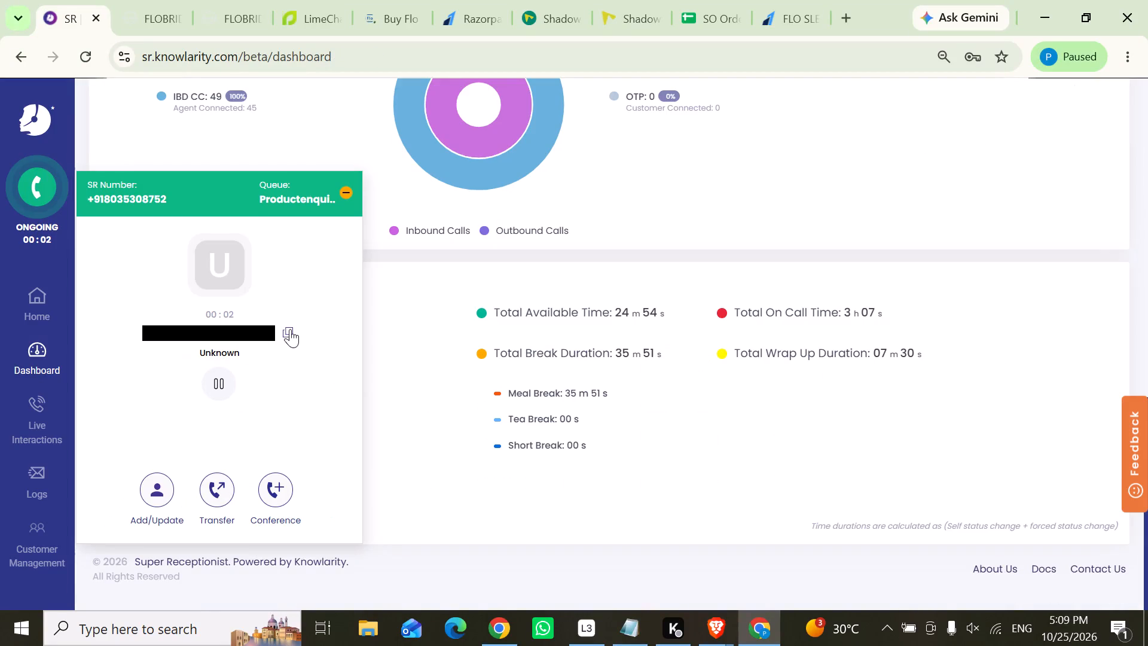
{"action": "left_click", "coordinate": [143, 25]}
{"action": "left_click_drag", "start_coordinate": [494, 150], "coordinate": [371, 155]}
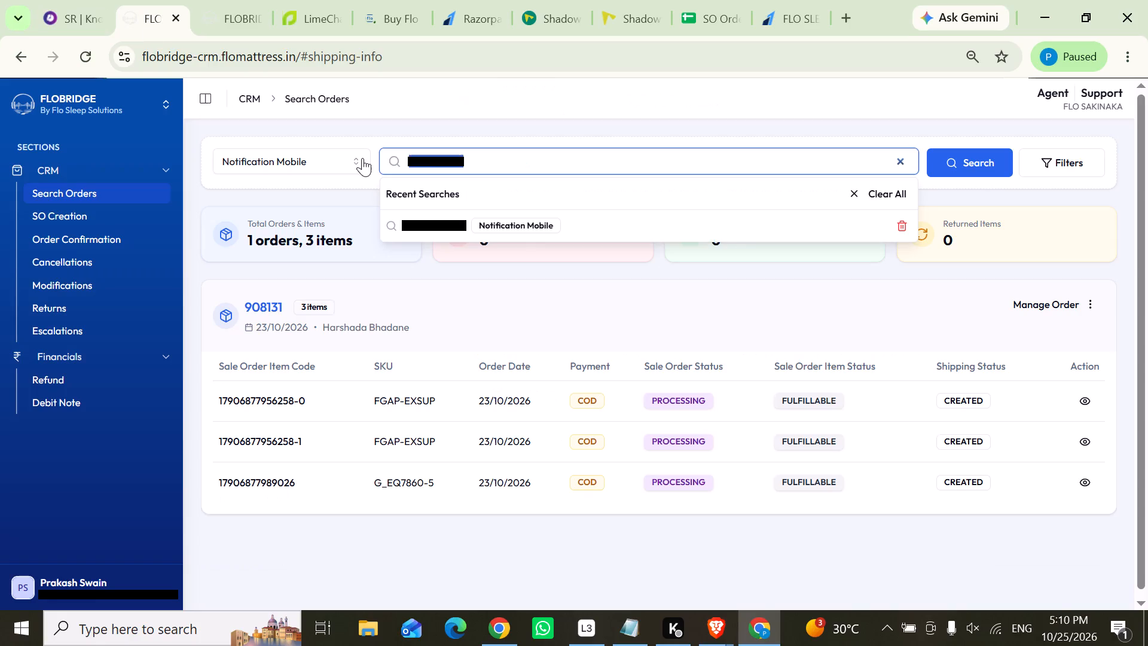
{"action": "key", "text": "ctrl+v"}
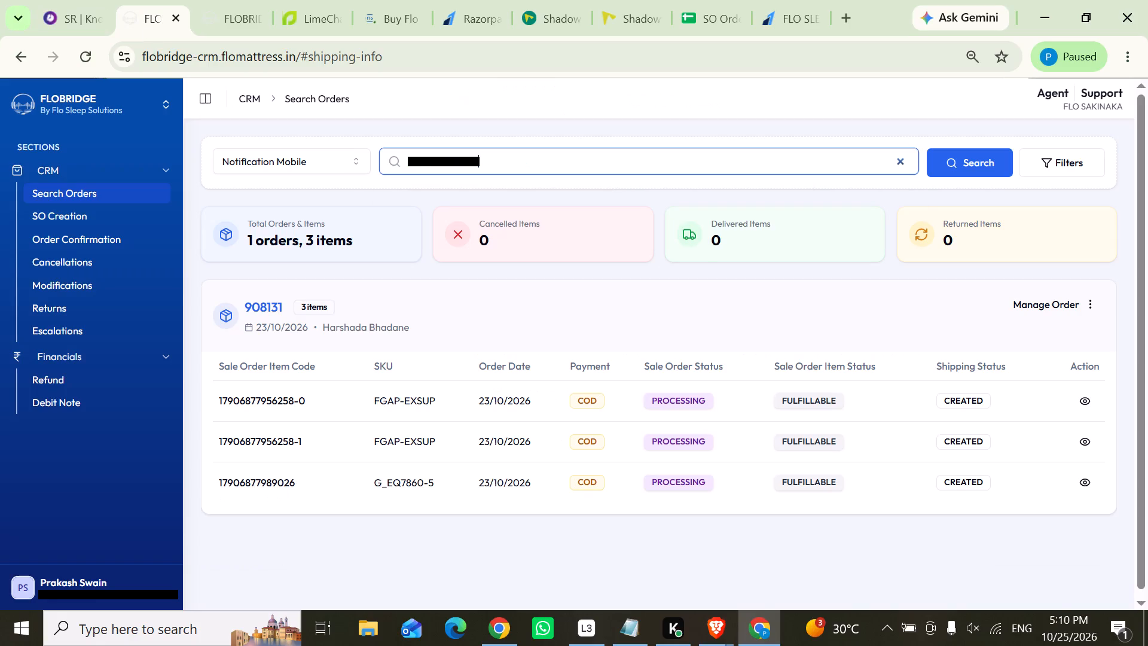
{"action": "left_click_drag", "start_coordinate": [425, 157], "coordinate": [395, 162]}
{"action": "key", "text": "BackSpace"}
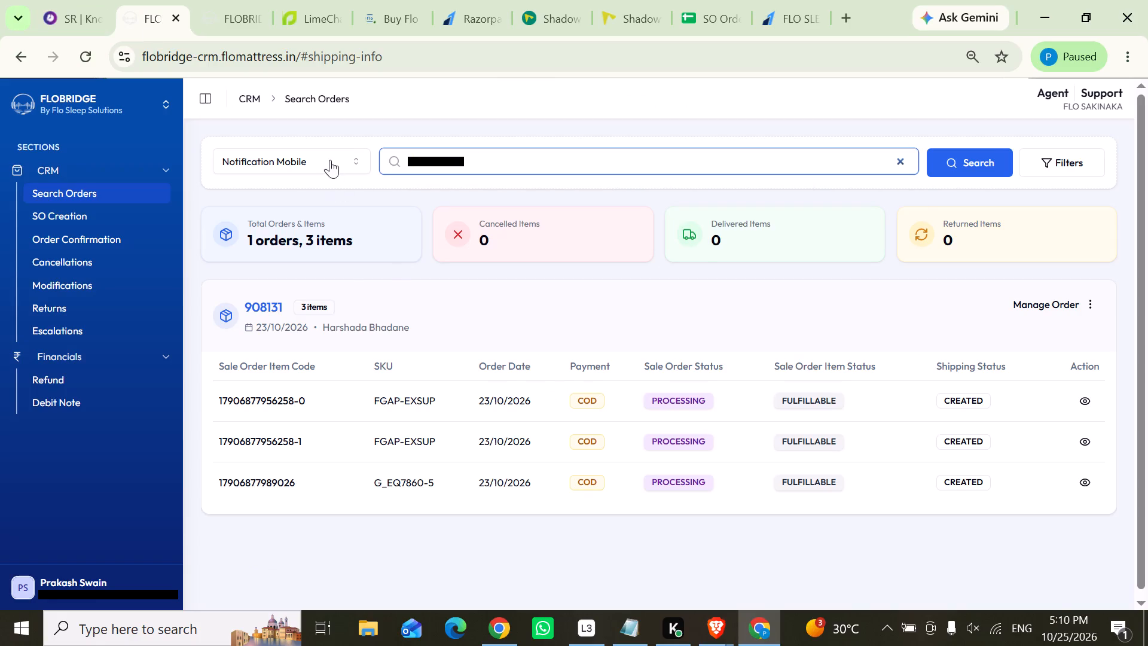
{"action": "left_click", "coordinate": [330, 160]}
{"action": "left_click", "coordinate": [957, 160]}
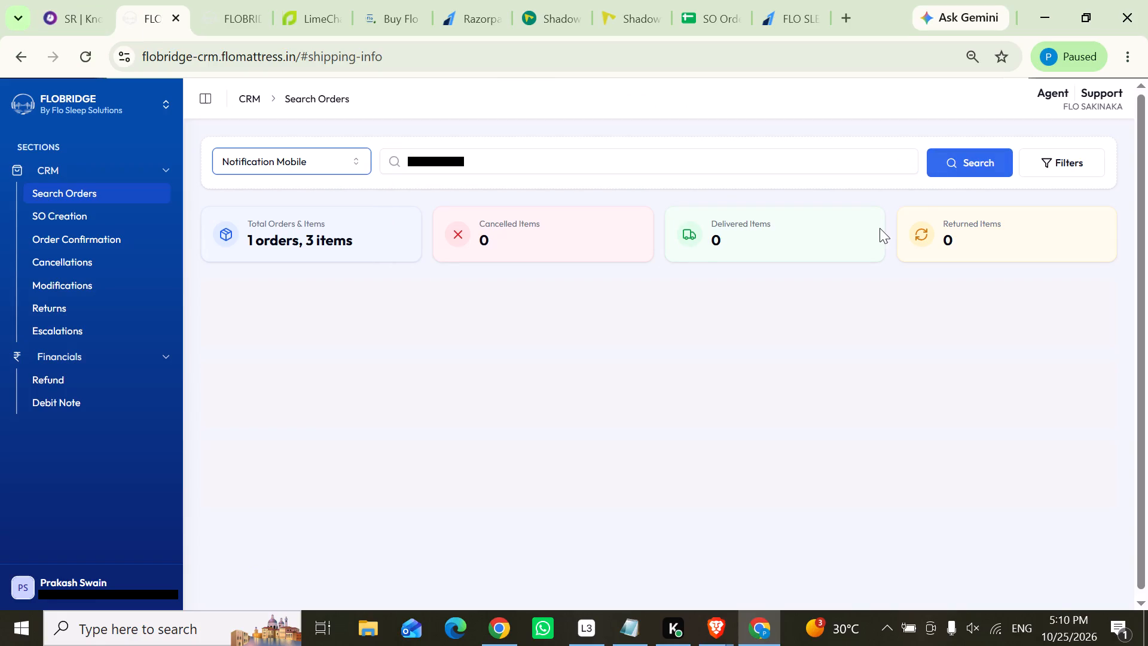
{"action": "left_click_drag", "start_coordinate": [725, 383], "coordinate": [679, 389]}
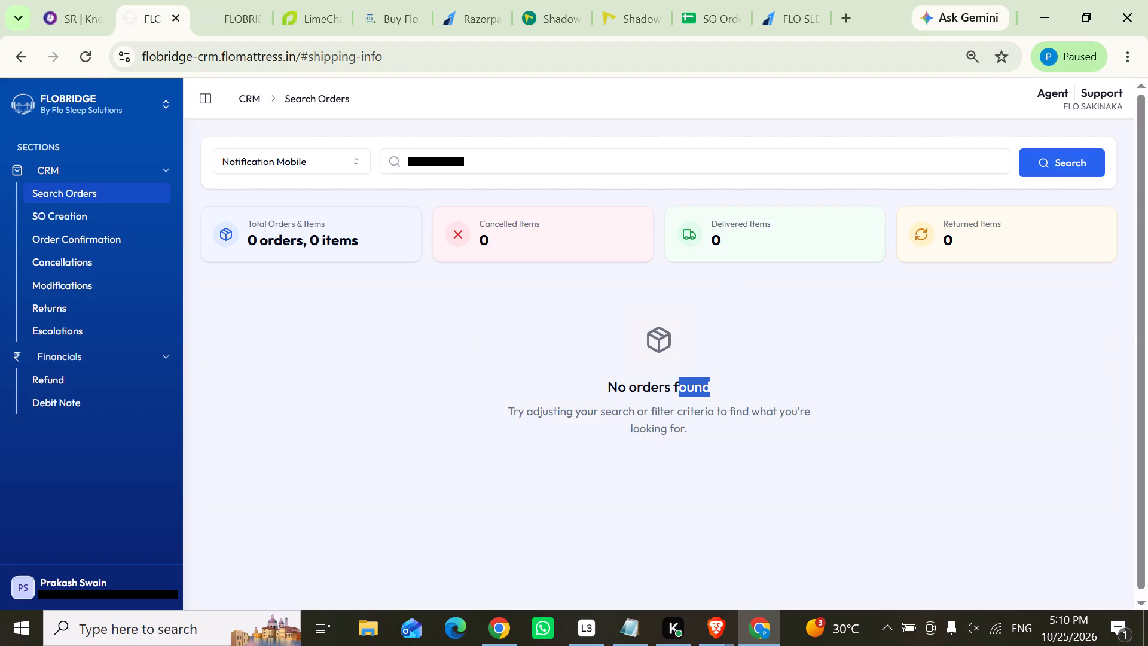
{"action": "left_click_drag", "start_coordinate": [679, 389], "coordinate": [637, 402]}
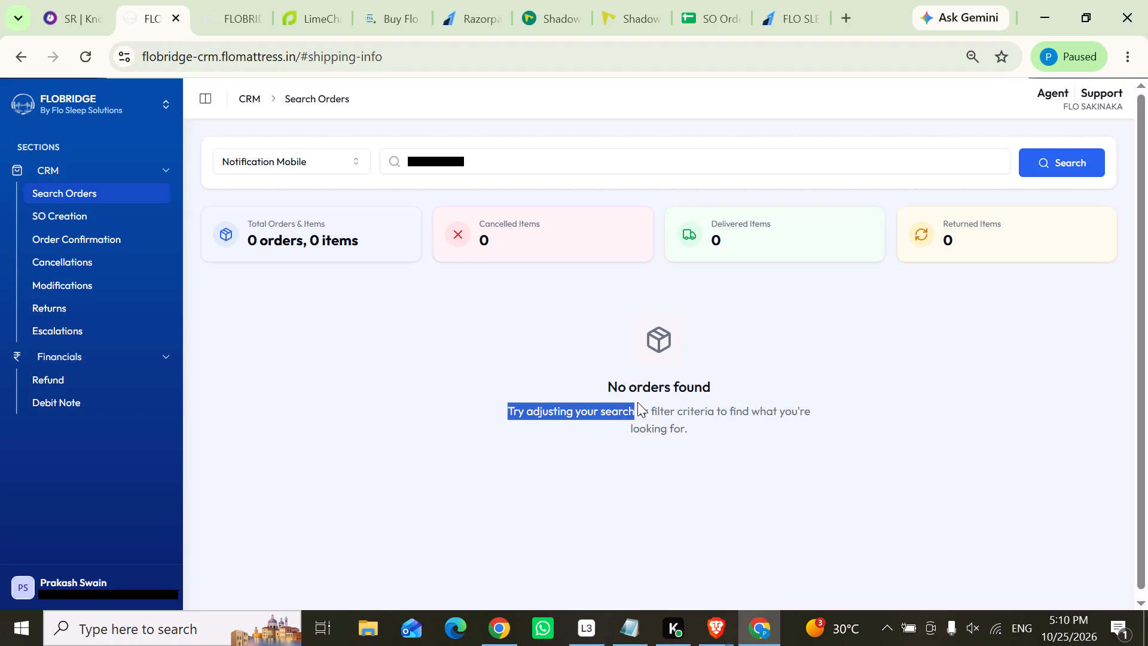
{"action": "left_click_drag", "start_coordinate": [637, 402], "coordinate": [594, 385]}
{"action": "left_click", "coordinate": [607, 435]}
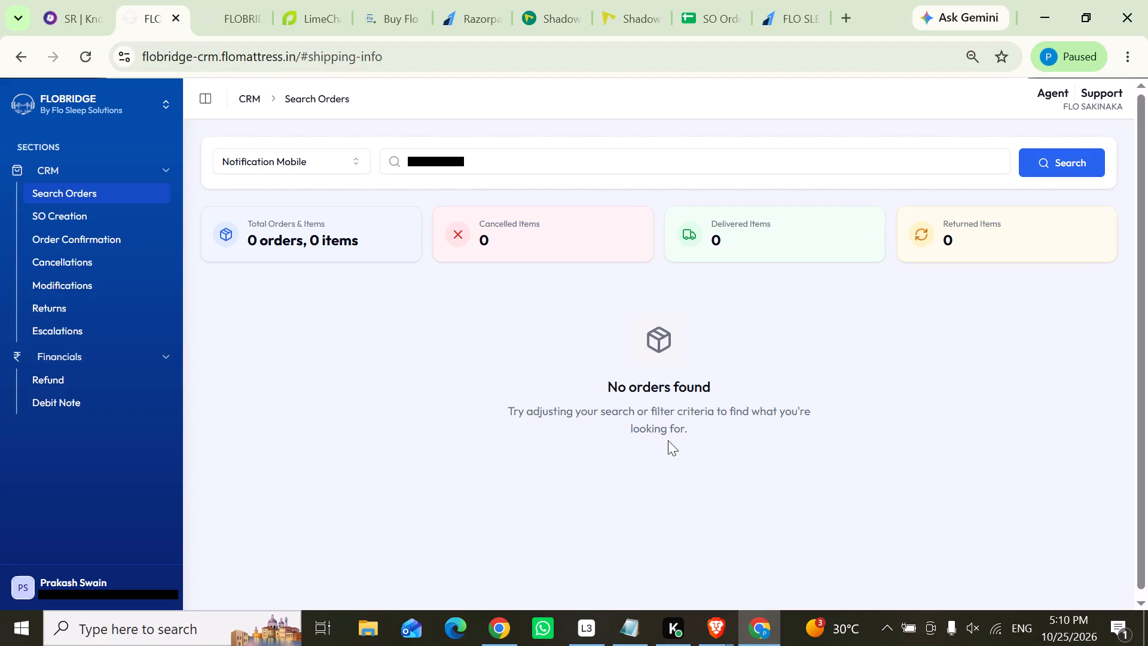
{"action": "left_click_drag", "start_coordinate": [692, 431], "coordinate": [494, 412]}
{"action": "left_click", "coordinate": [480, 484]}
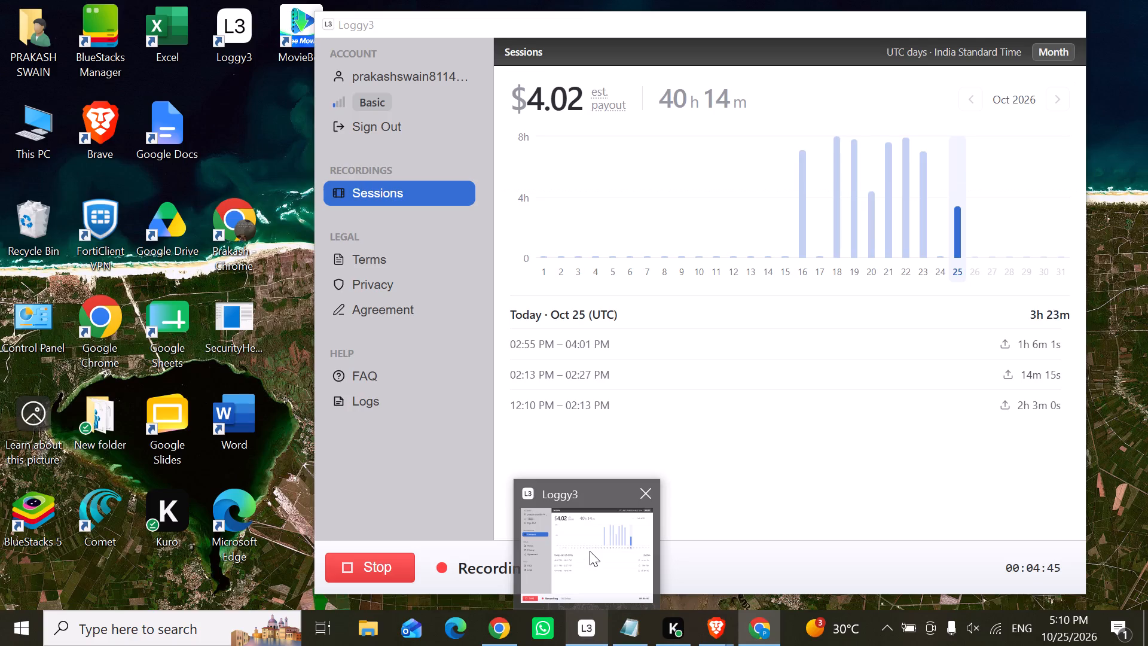
Return to the ongoing Knowlarity call and set the disposition to Product Enquiry in its Add/Update Customer form.
{"action": "left_click", "coordinate": [69, 12]}
{"action": "left_click", "coordinate": [158, 490]}
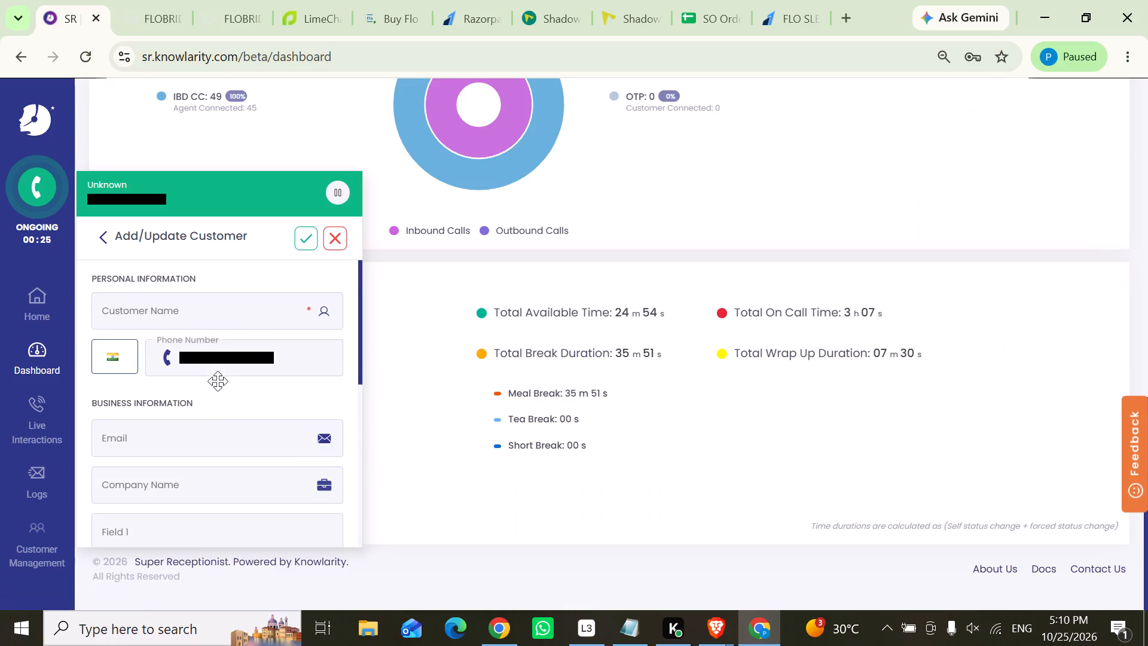
{"action": "scroll", "coordinate": [214, 385], "scroll_direction": "down", "scroll_amount": 1}
{"action": "left_click", "coordinate": [186, 412]}
{"action": "left_click", "coordinate": [200, 484]}
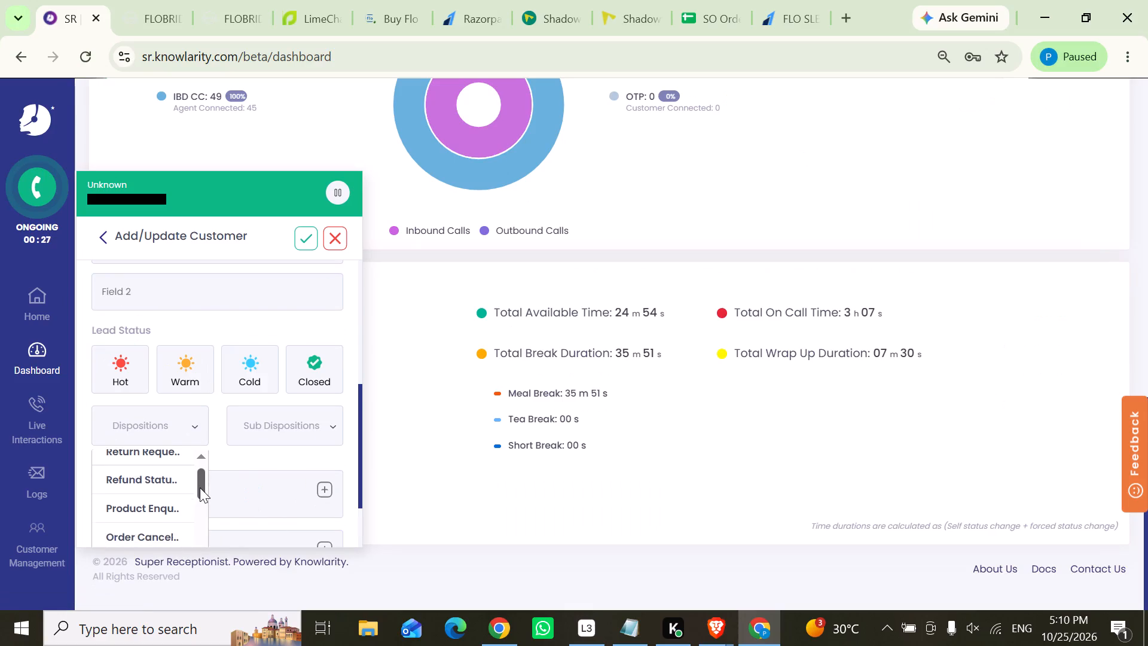
{"action": "left_click", "coordinate": [155, 508]}
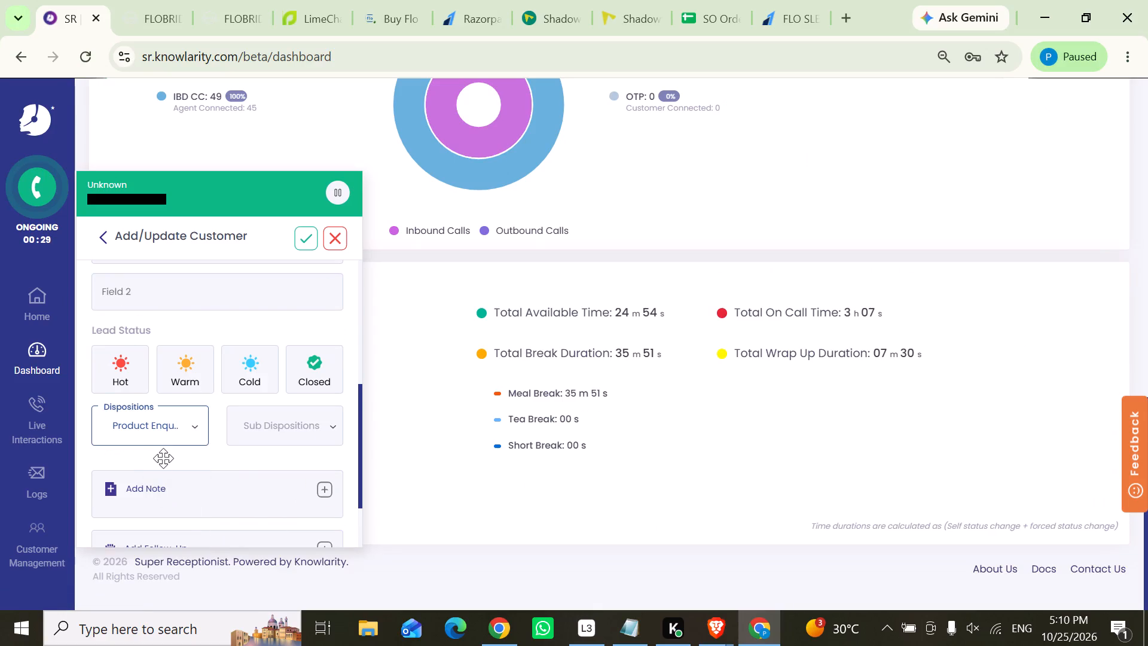
Begin filling in the required Customer Name in the call's Add/Update Customer form.
{"action": "scroll", "coordinate": [189, 410], "scroll_direction": "up", "scroll_amount": 1}
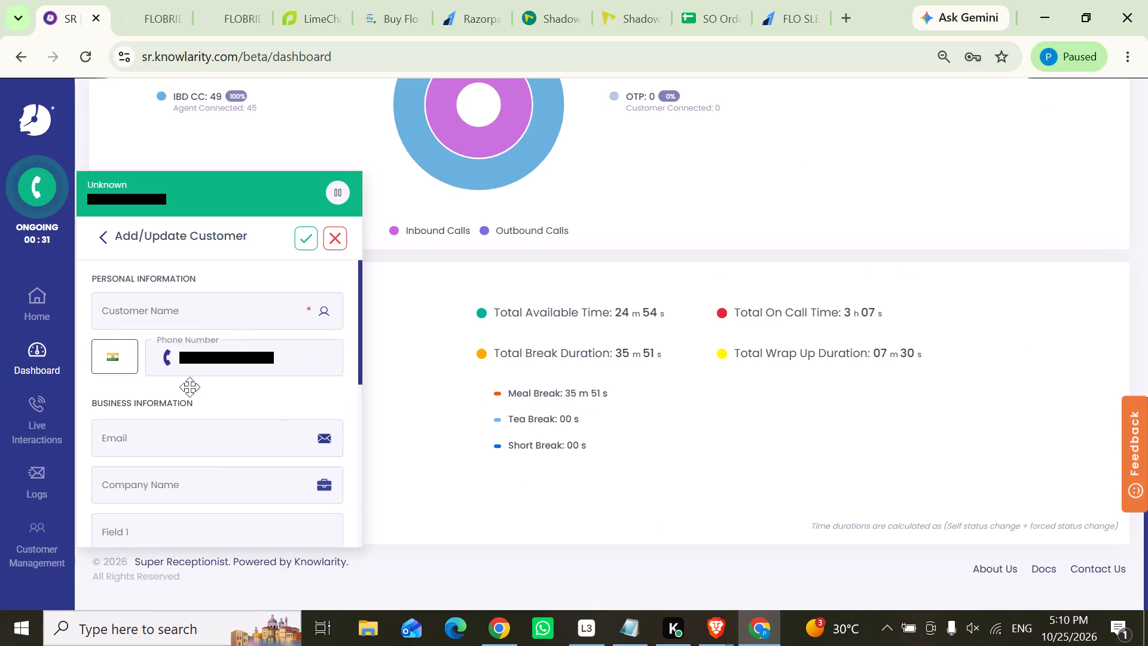
{"action": "left_click", "coordinate": [194, 309]}
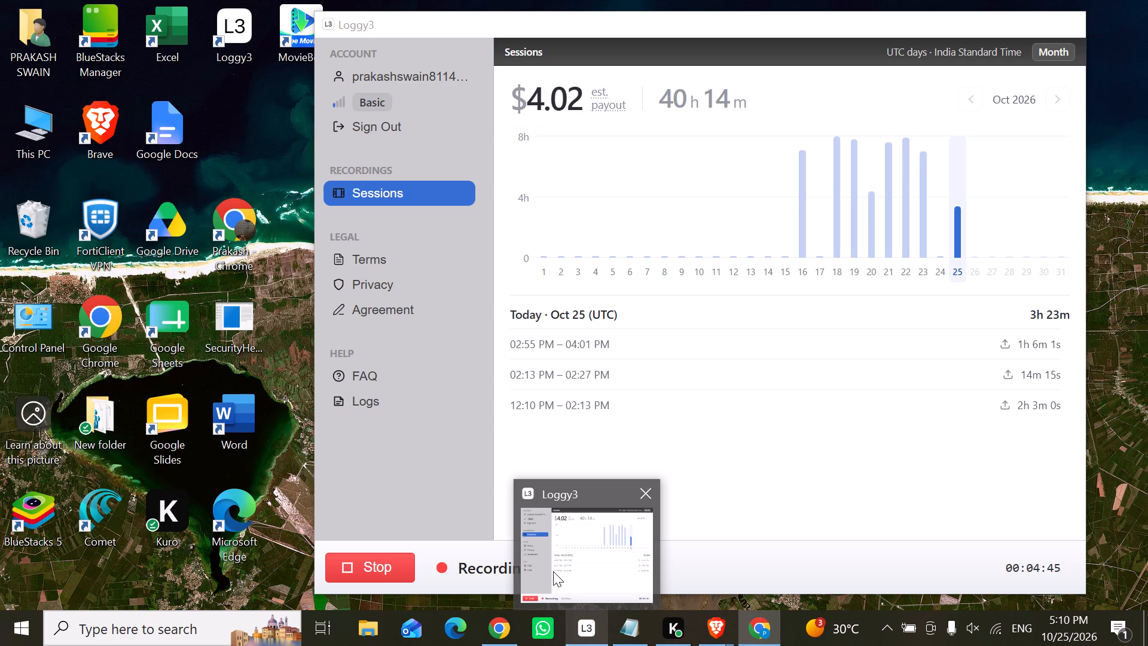
{"action": "left_click", "coordinate": [553, 571]}
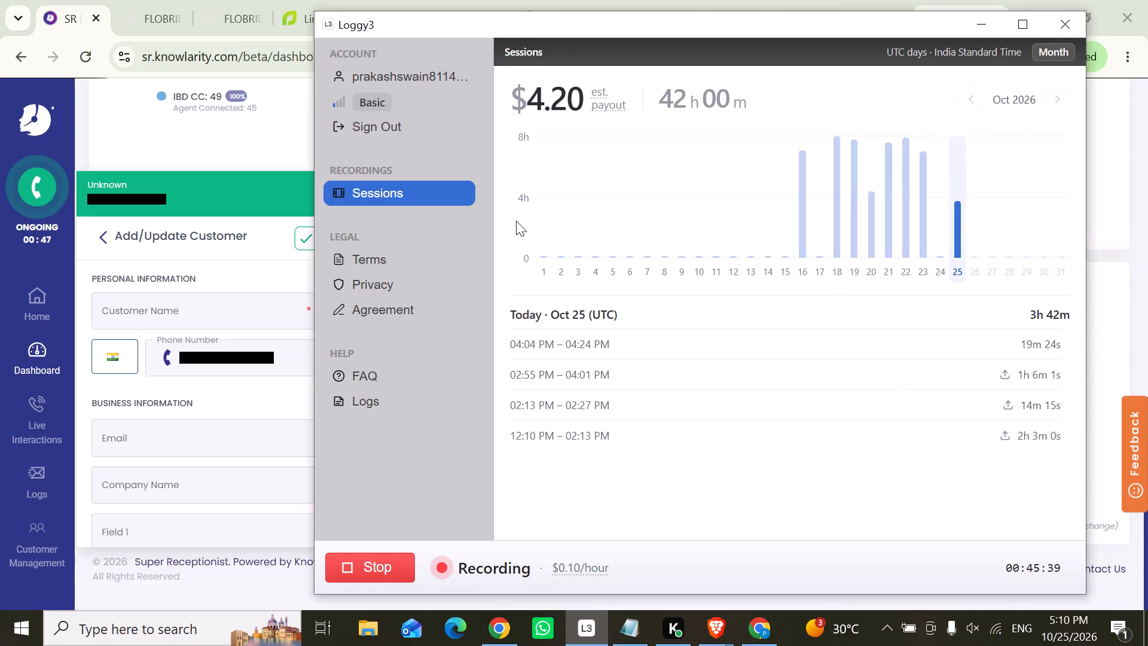
{"action": "left_click", "coordinate": [184, 307]}
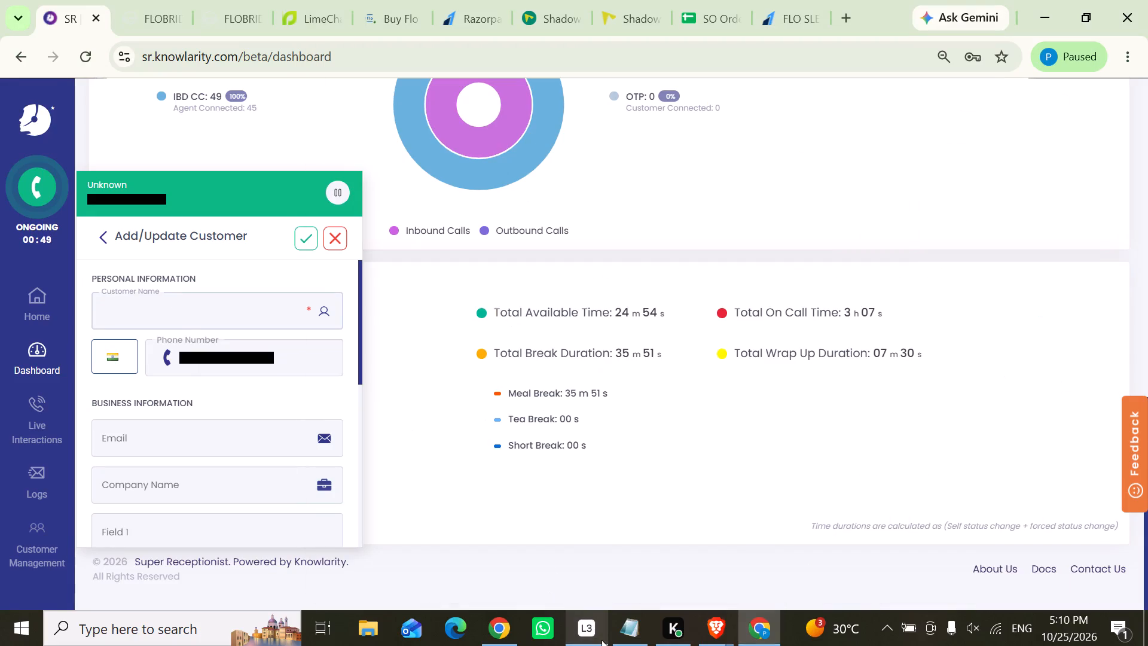